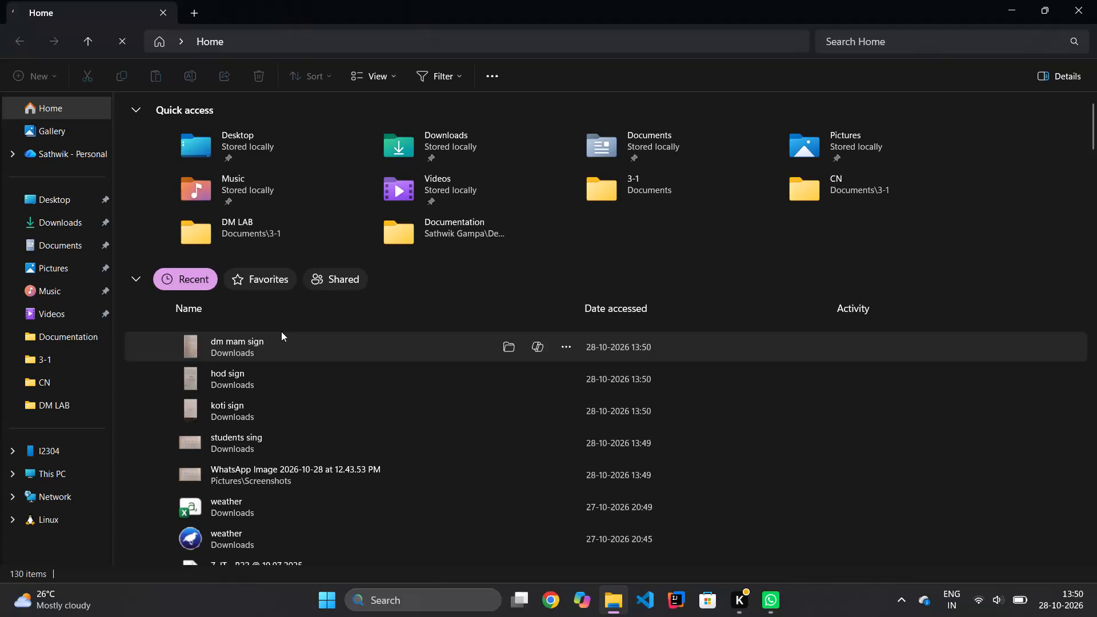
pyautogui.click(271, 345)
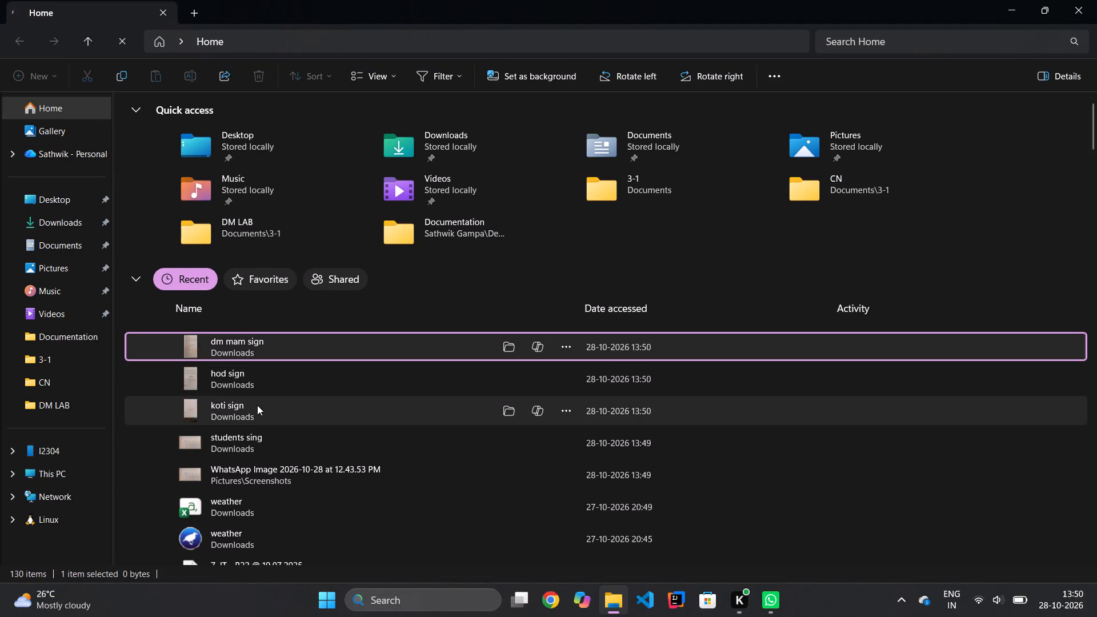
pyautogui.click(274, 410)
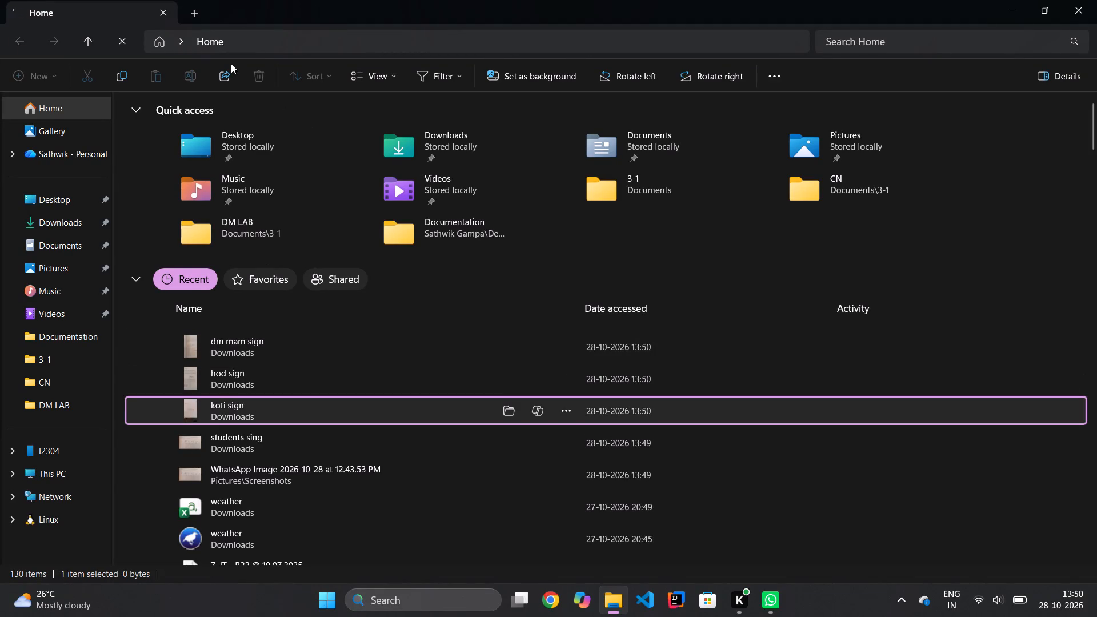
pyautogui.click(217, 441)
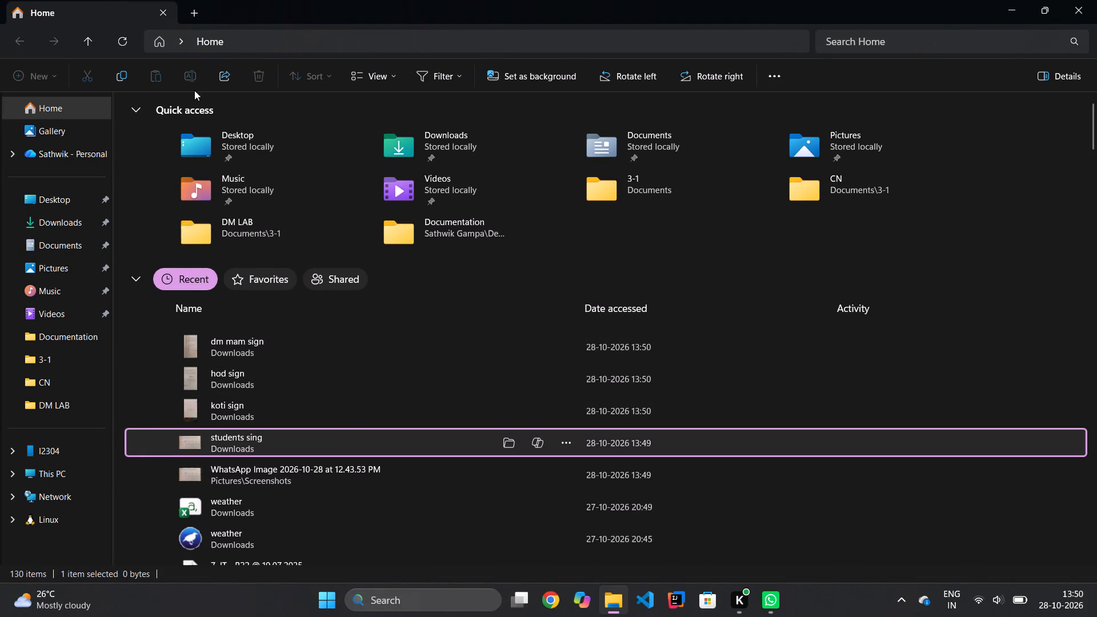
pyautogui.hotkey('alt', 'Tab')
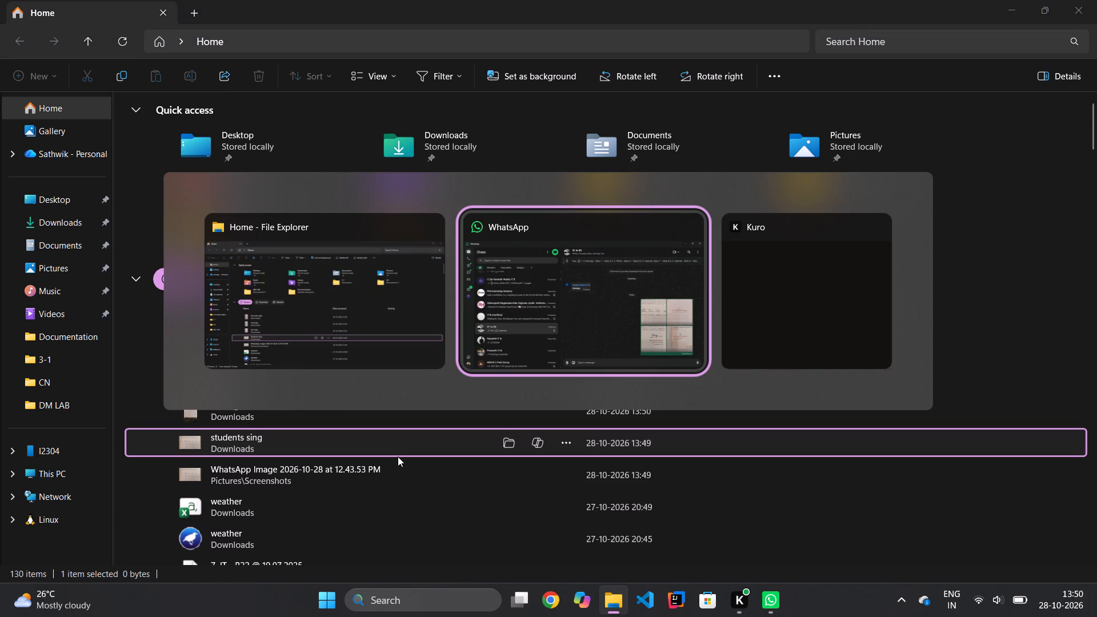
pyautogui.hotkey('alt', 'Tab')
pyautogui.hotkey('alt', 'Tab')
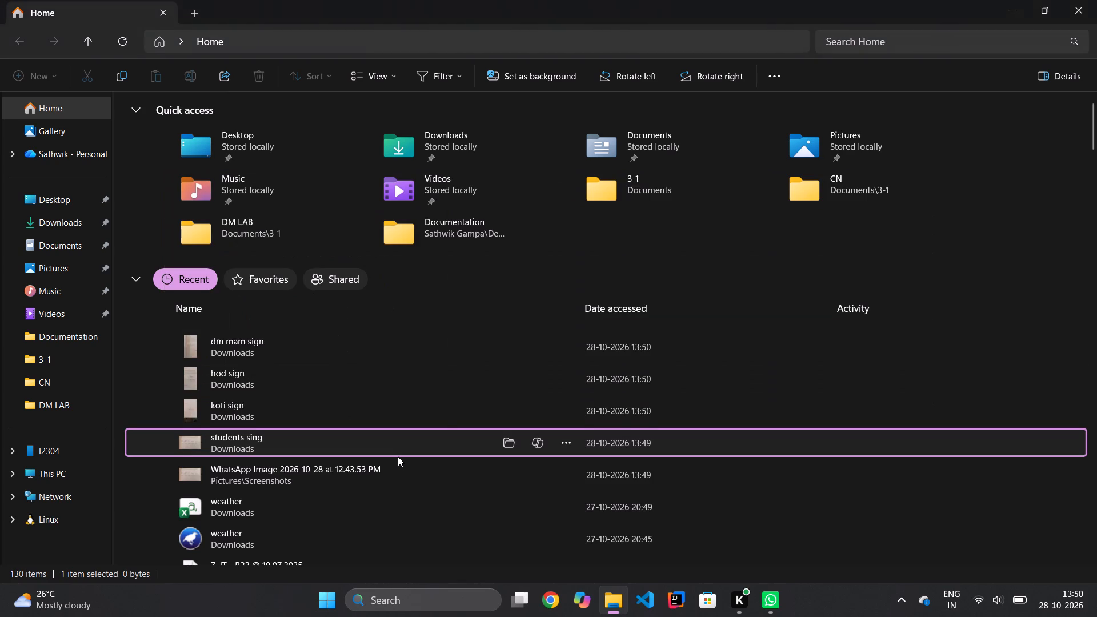
# Open the DM CBP Word document from the Documentation folder of the PlacementX - DM CBP project.
pyautogui.click(74, 248)
pyautogui.doubleClick(235, 127)
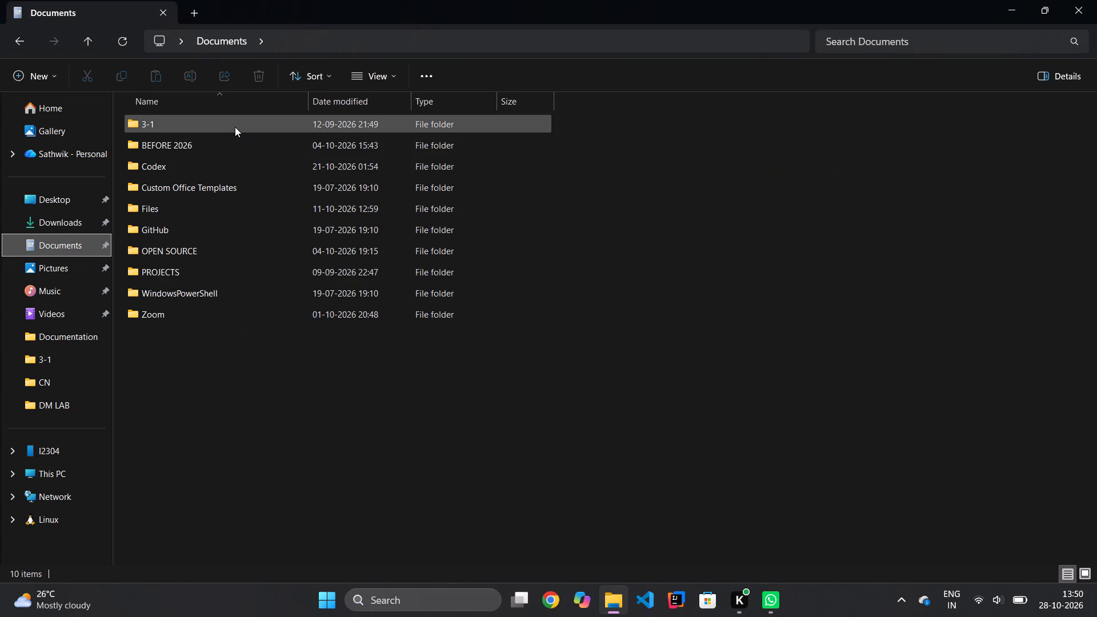
pyautogui.click(69, 338)
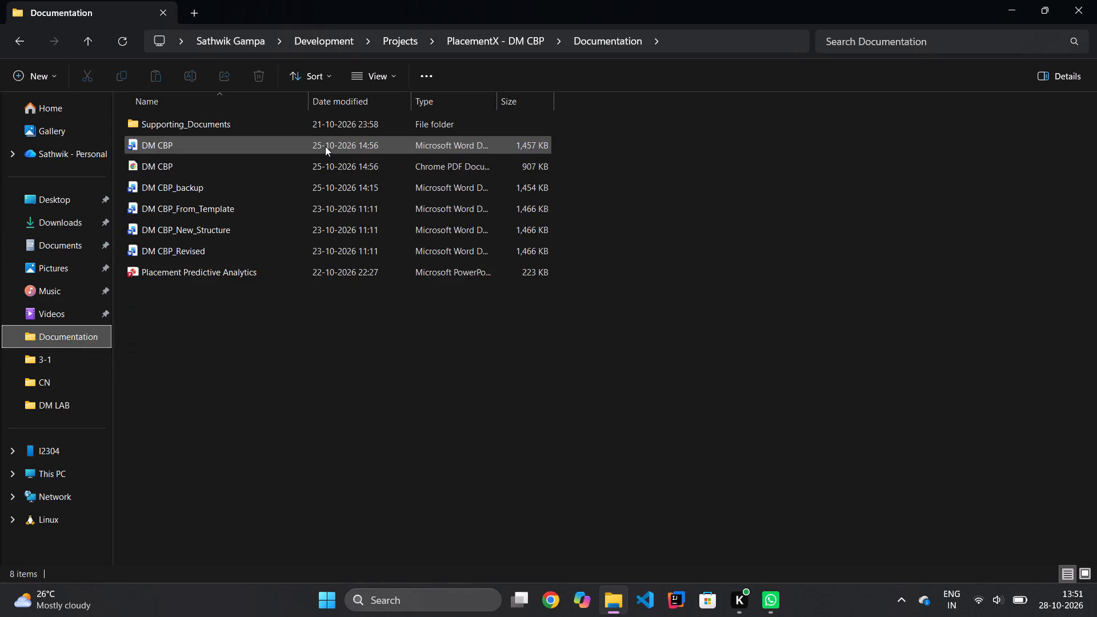
pyautogui.doubleClick(325, 146)
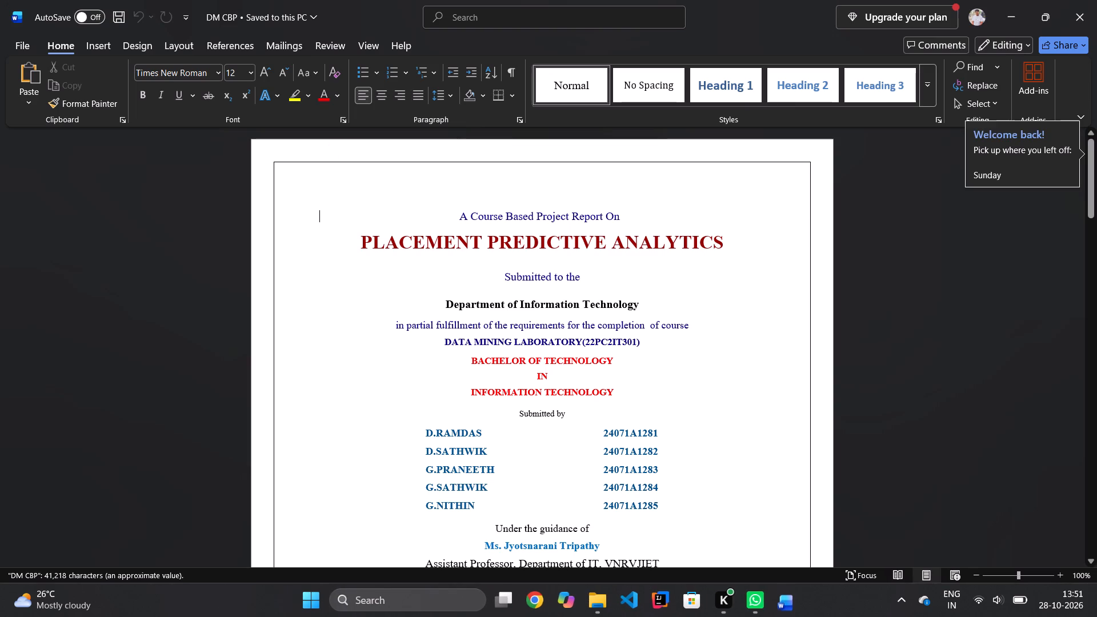
# Insert the picture "dm mam sign" from Downloads, indented on the blank line above the assistant professor's name on the certificate page.
pyautogui.scroll(-5, 563, 388)
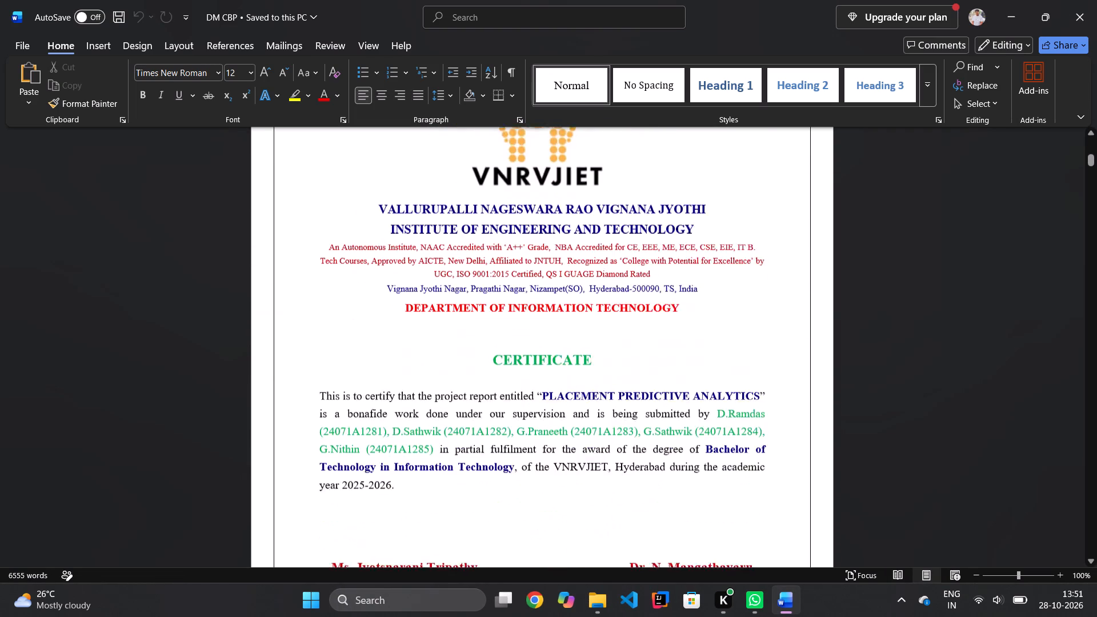
pyautogui.scroll(-2, 563, 388)
pyautogui.click(388, 306)
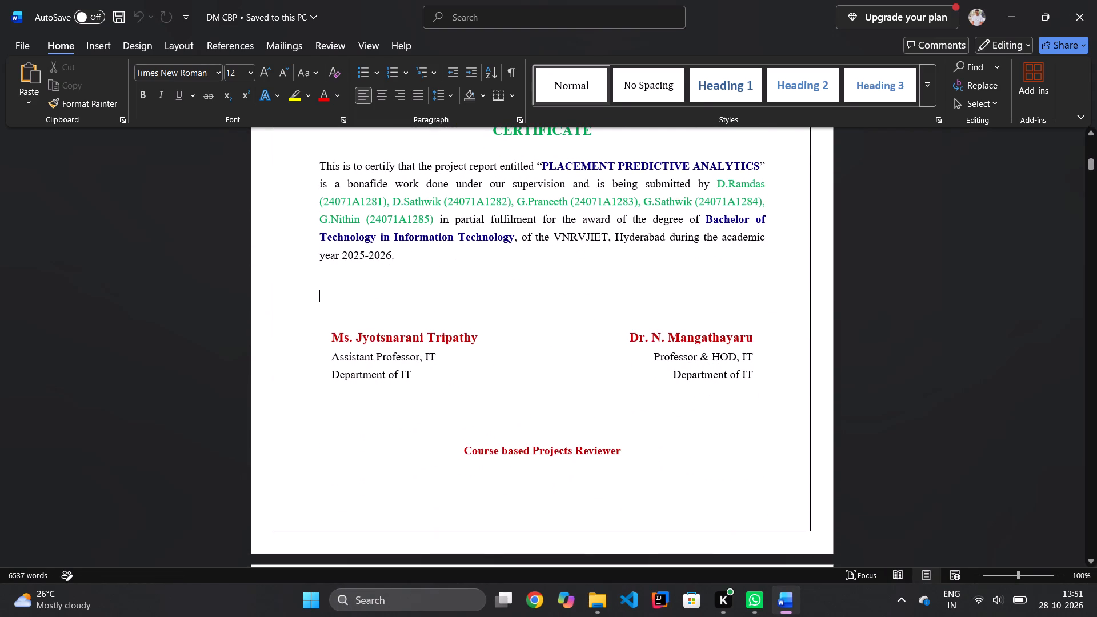
pyautogui.press('Return')
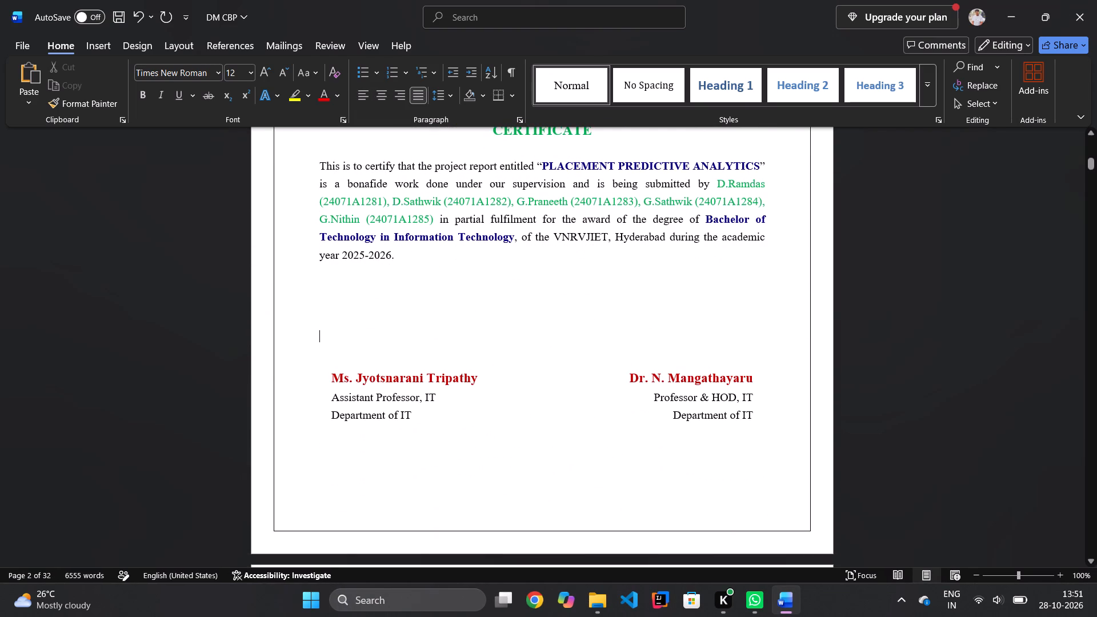
pyautogui.press('BackSpace')
pyautogui.press('Tab')
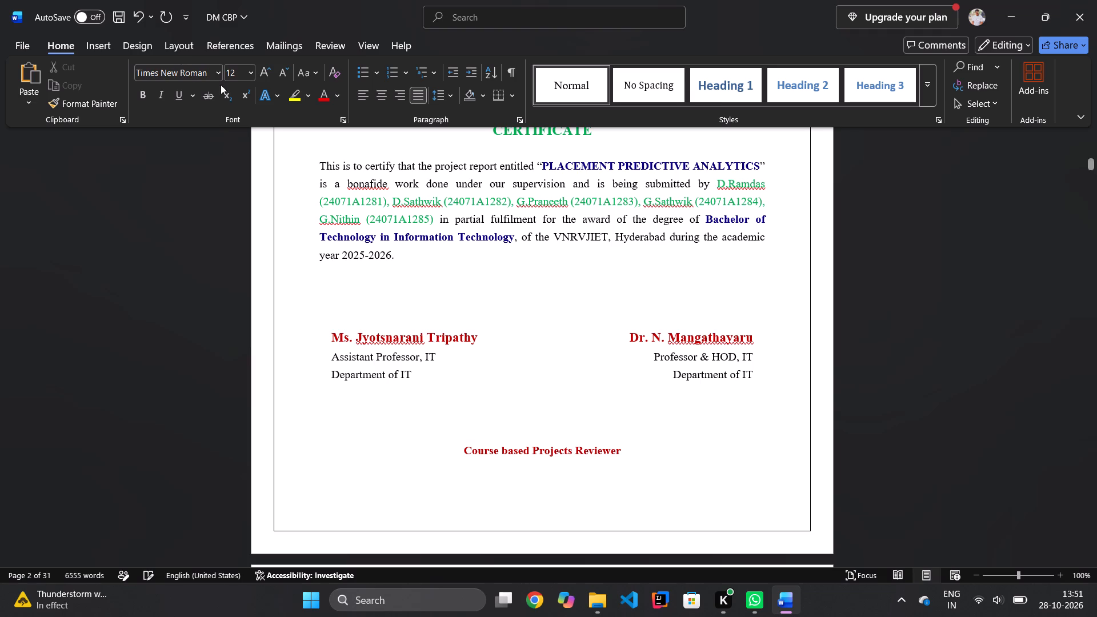
pyautogui.click(93, 42)
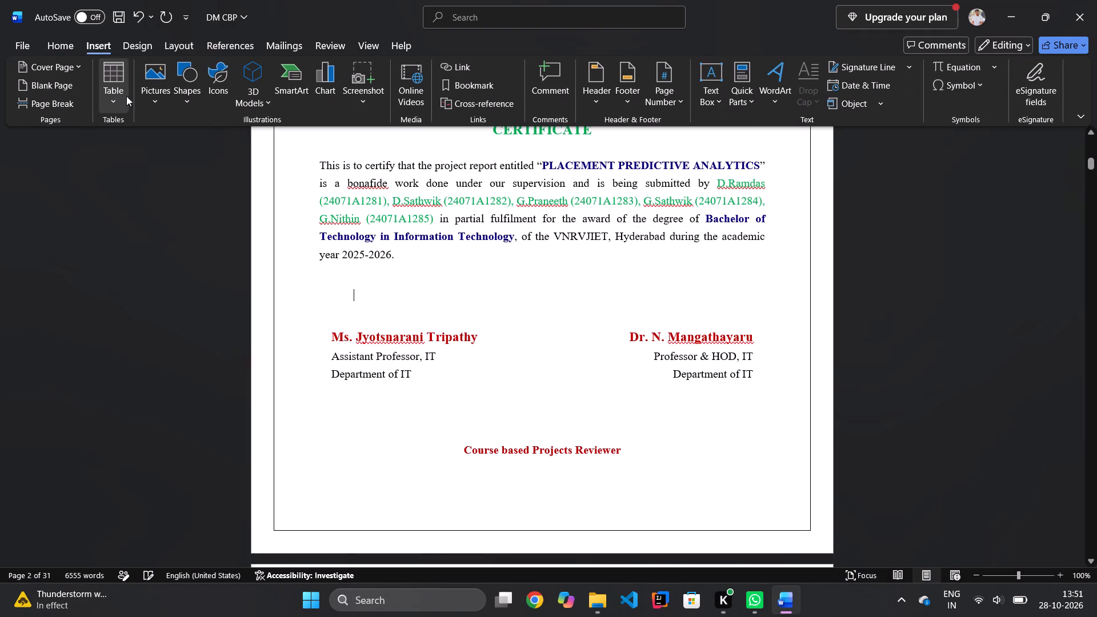
pyautogui.click(146, 86)
pyautogui.click(178, 146)
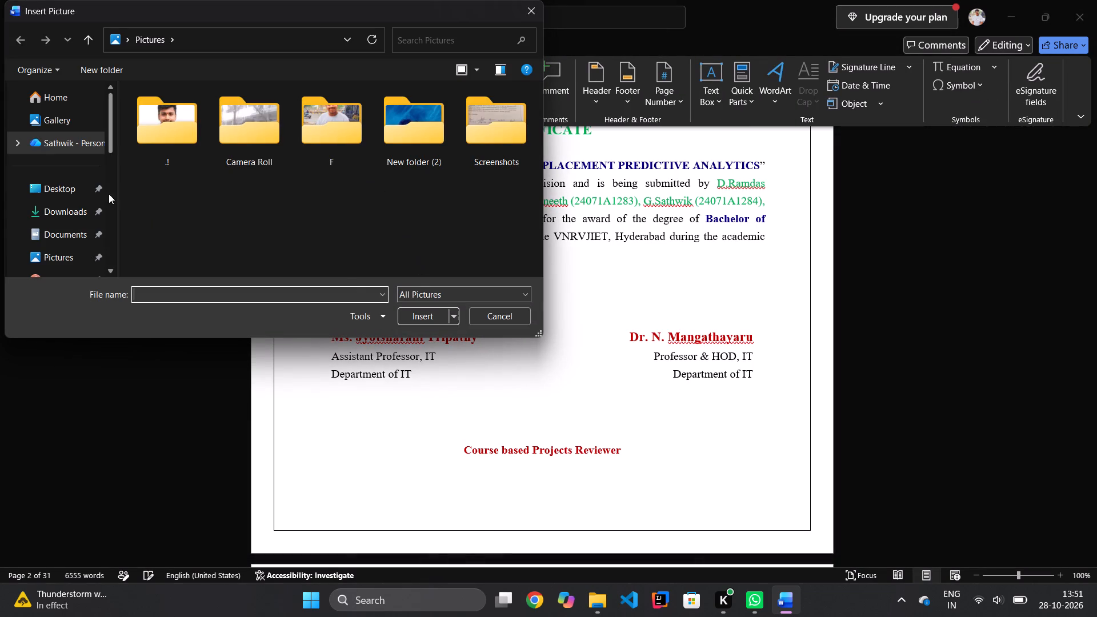
pyautogui.click(64, 208)
pyautogui.click(241, 136)
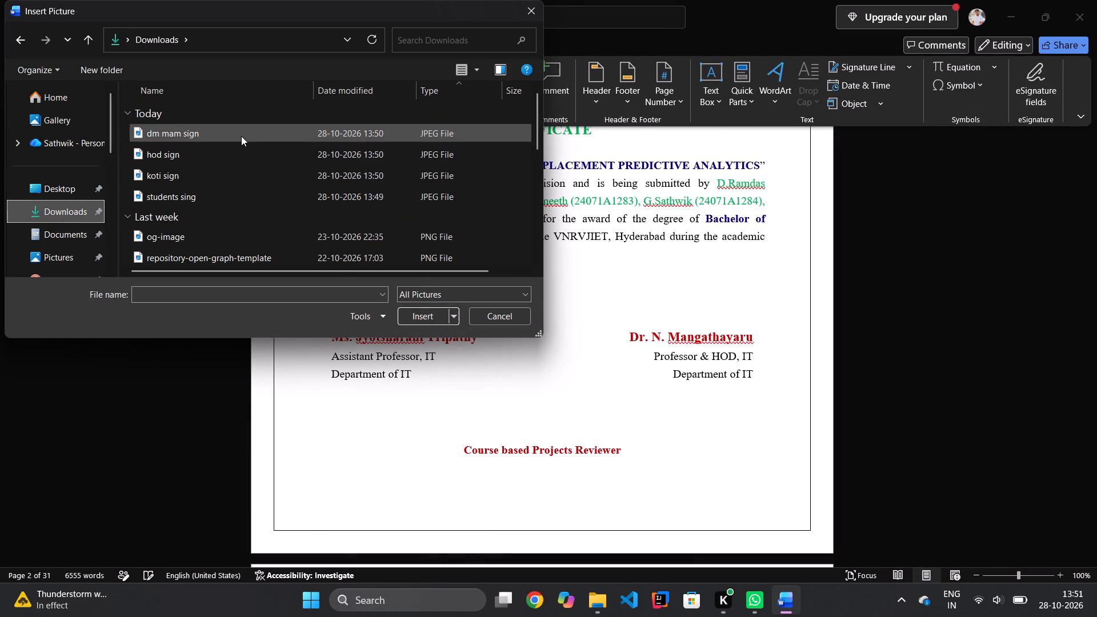
pyautogui.click(418, 308)
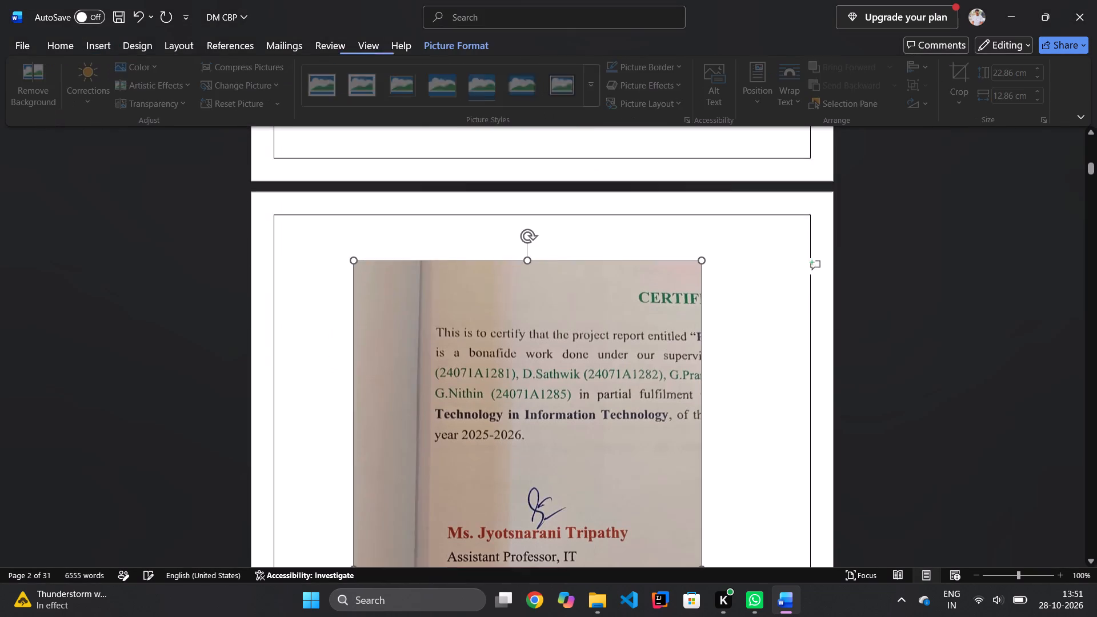
# Shrink the inserted picture vertically to a height of about 19.92 cm, keeping its width.
pyautogui.scroll(-1, 571, 460)
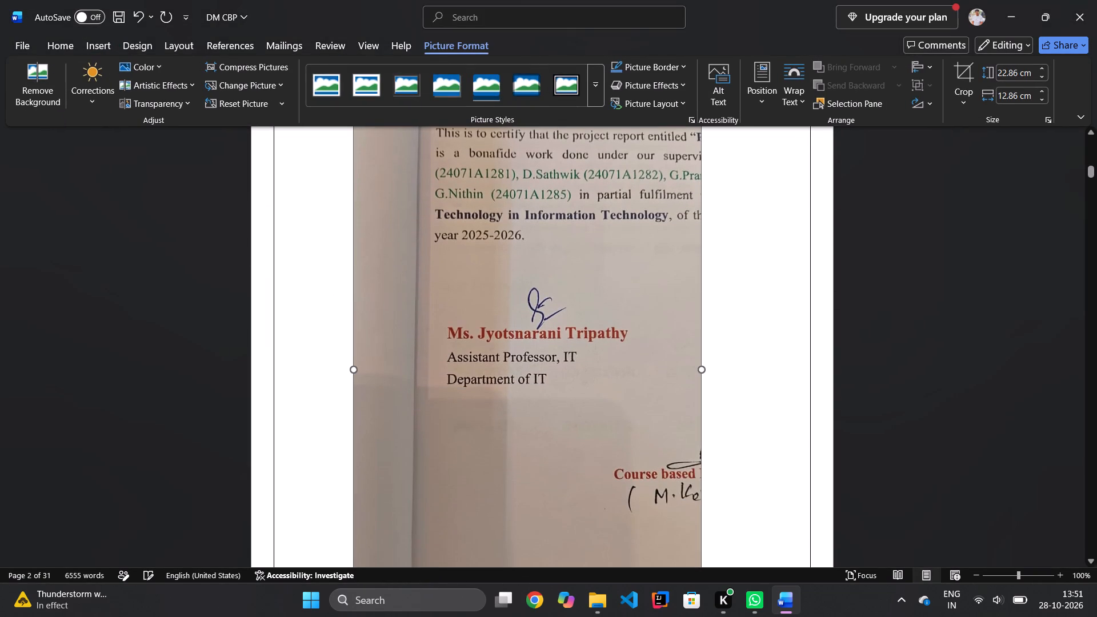
pyautogui.scroll(-1, 644, 346)
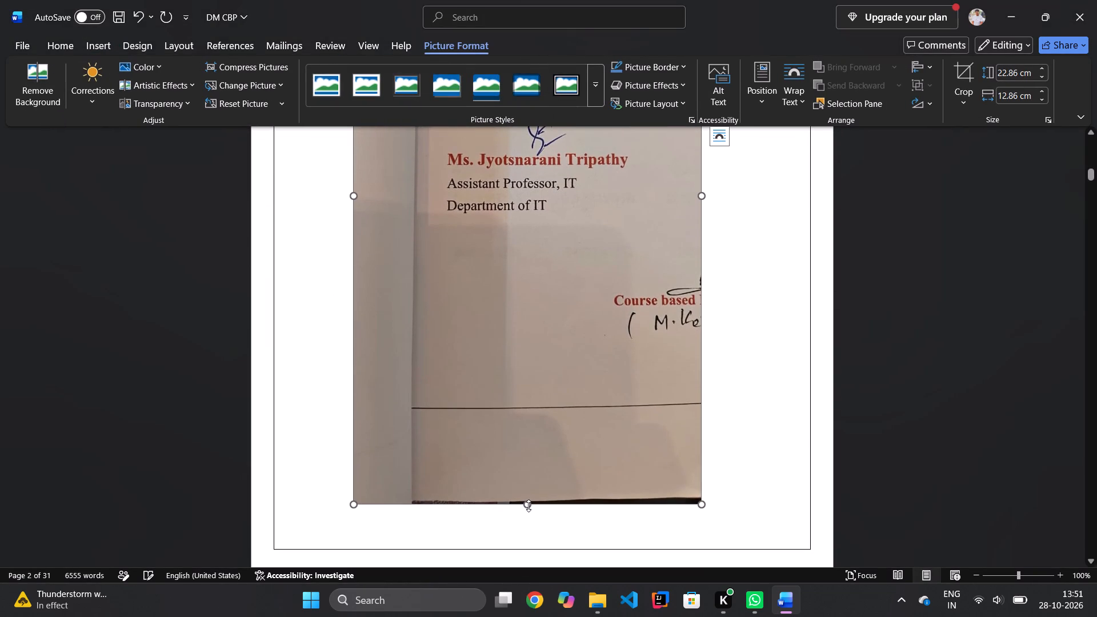
pyautogui.moveTo(529, 506); pyautogui.dragTo(532, 424)
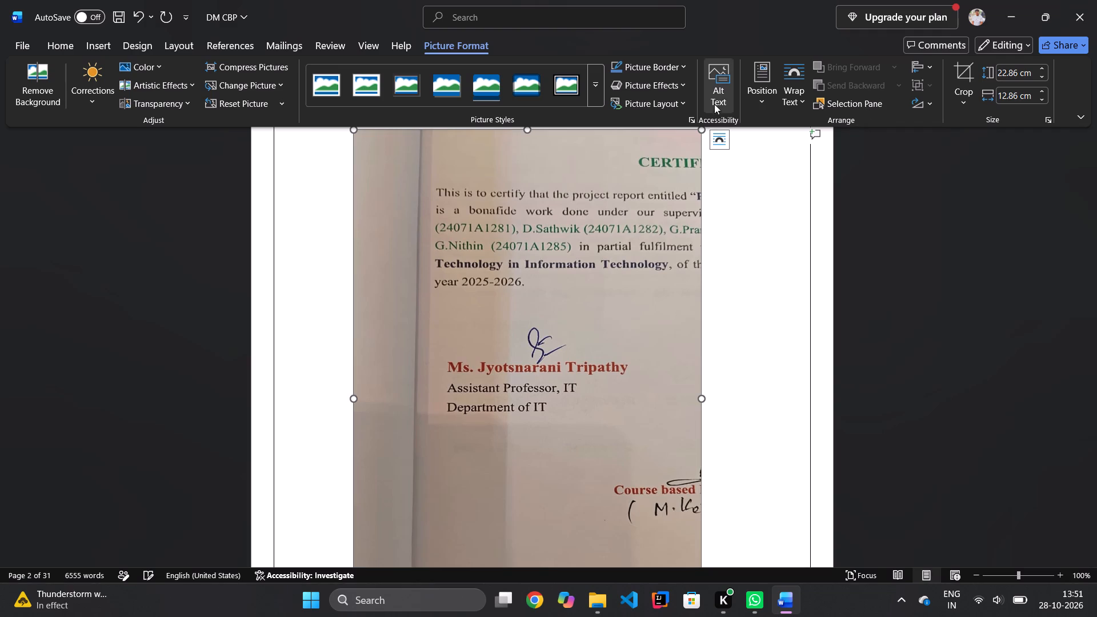
# Apply the brightest, lowest-contrast Brightness/Contrast correction preset to the inserted picture.
pyautogui.click(253, 68)
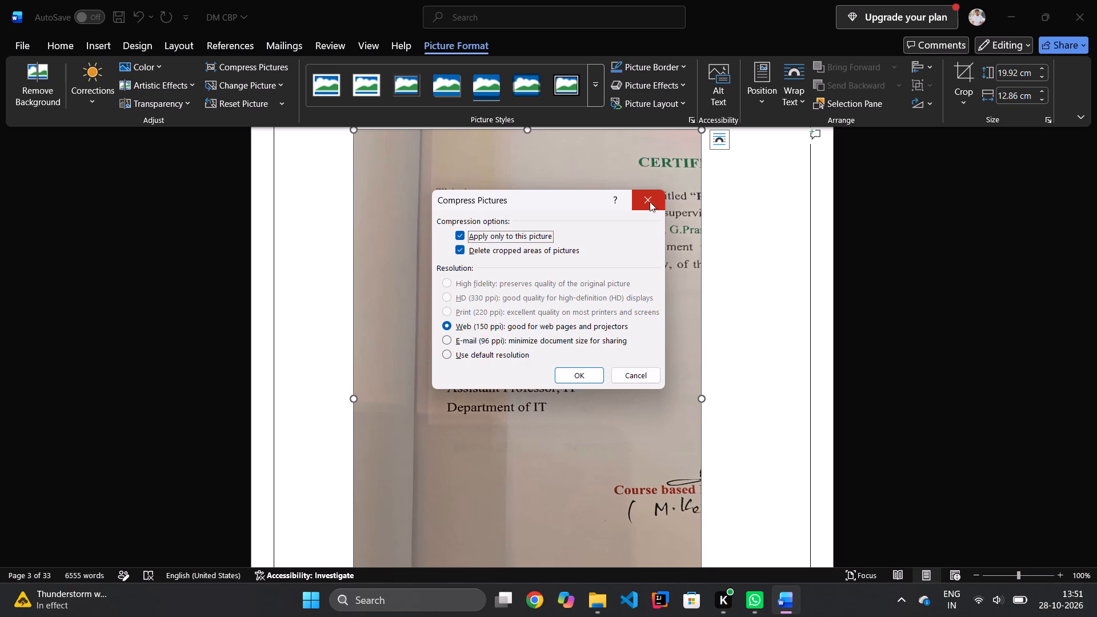
pyautogui.click(650, 202)
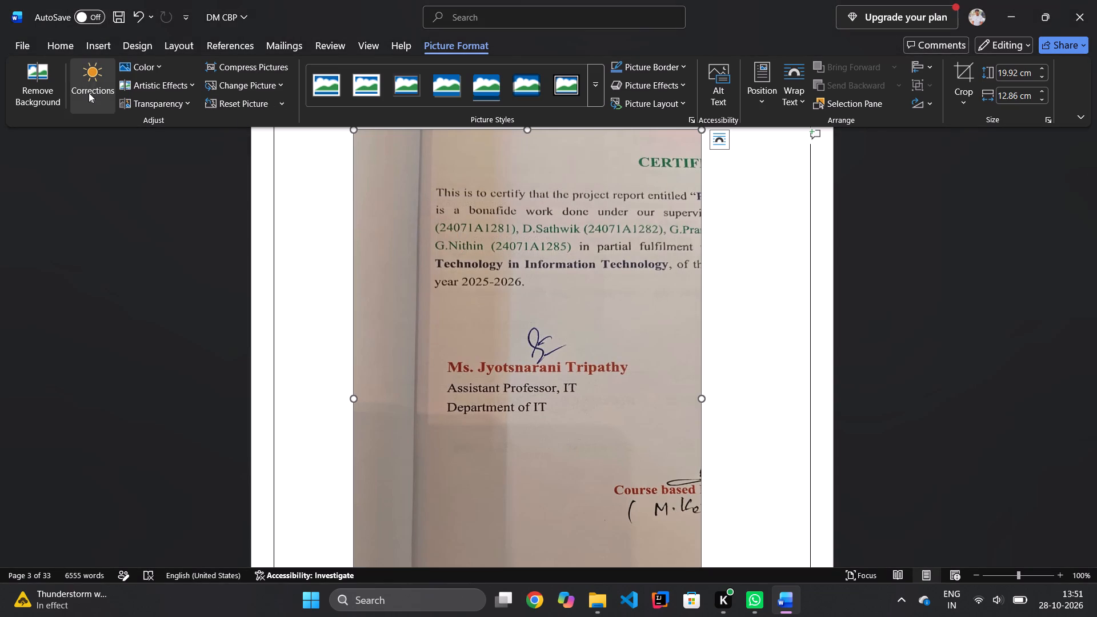
pyautogui.click(89, 93)
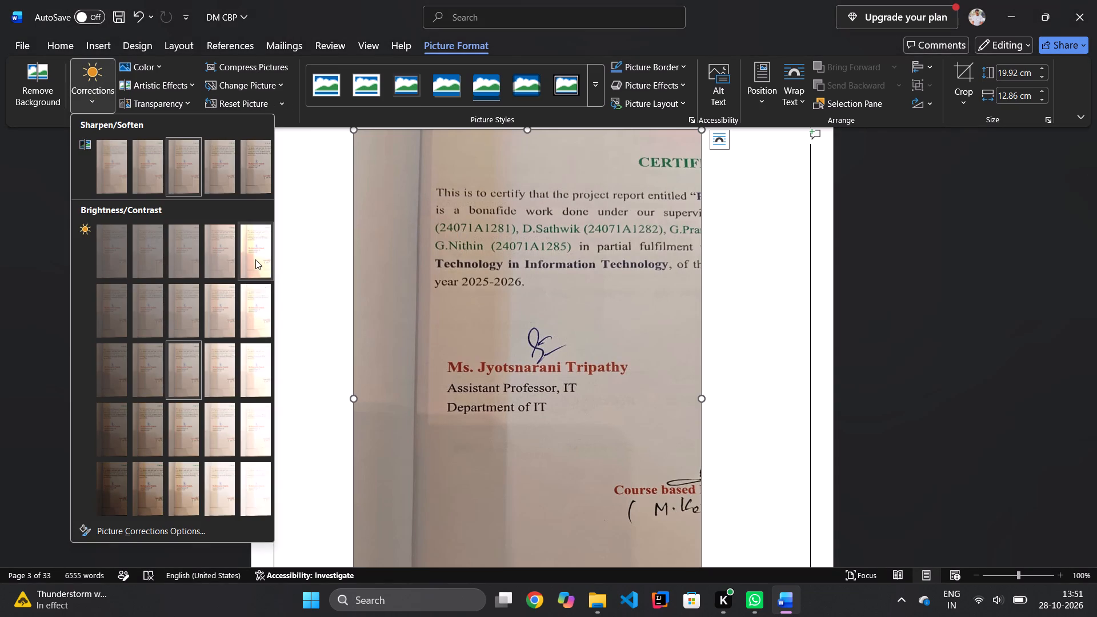
pyautogui.click(261, 259)
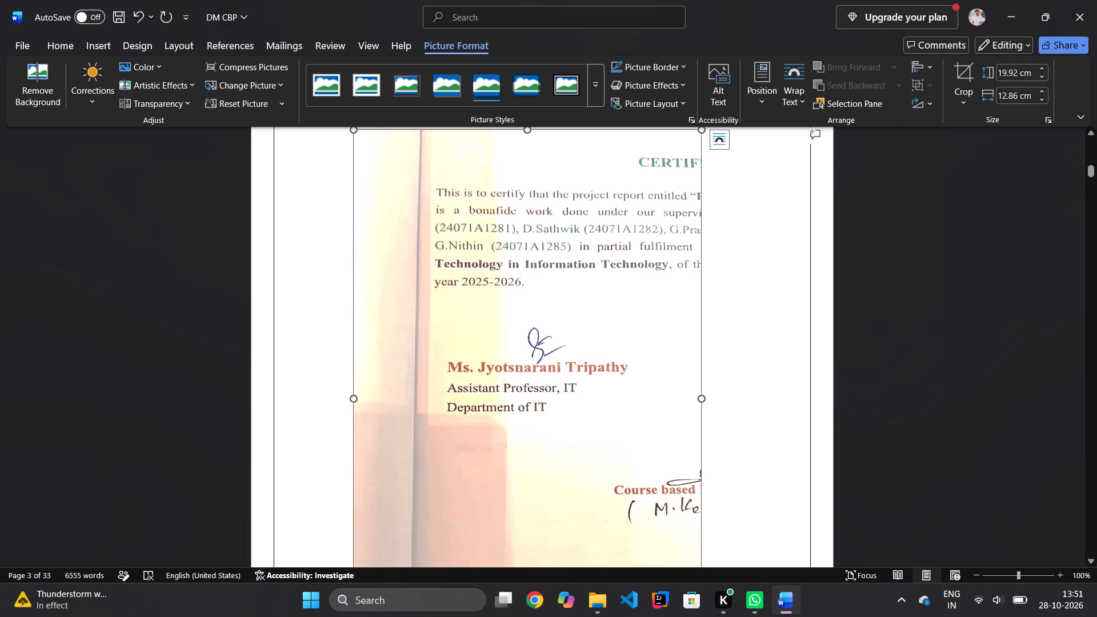
# Crop the picture on all four sides to just the handwritten signature, about 2.27 cm high and 2.79 cm wide.
pyautogui.click(967, 83)
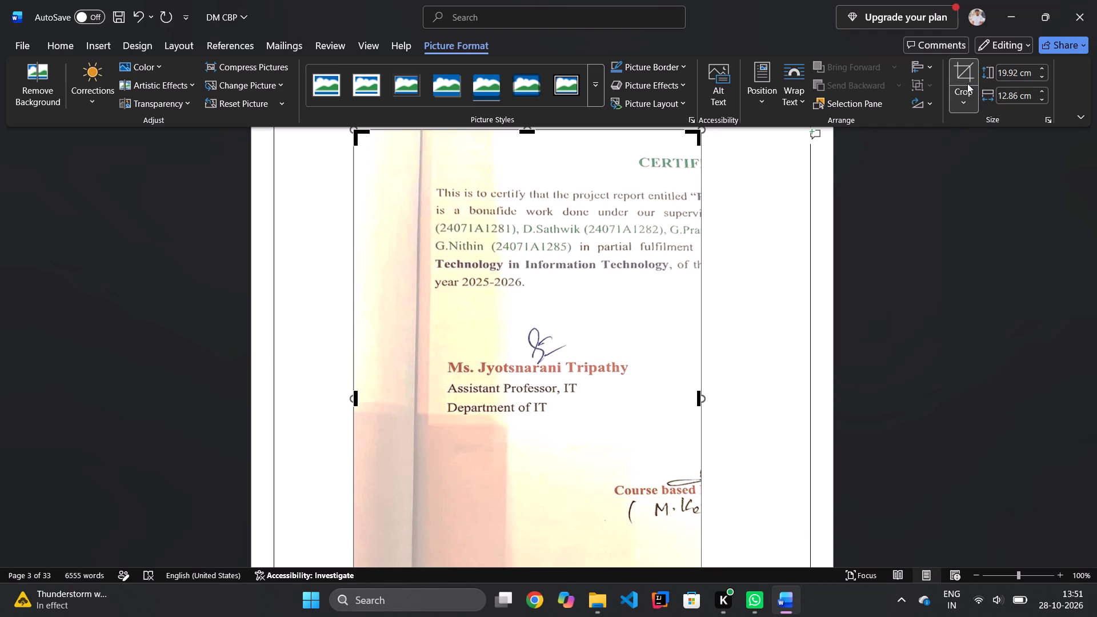
pyautogui.moveTo(531, 133); pyautogui.dragTo(568, 305)
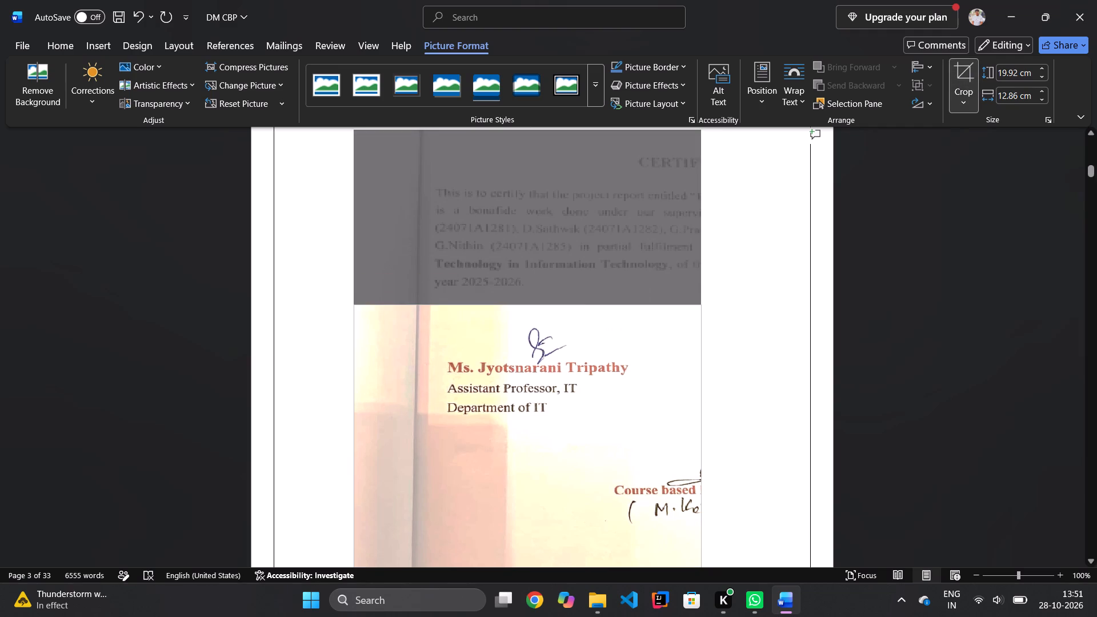
pyautogui.moveTo(568, 305); pyautogui.dragTo(568, 306)
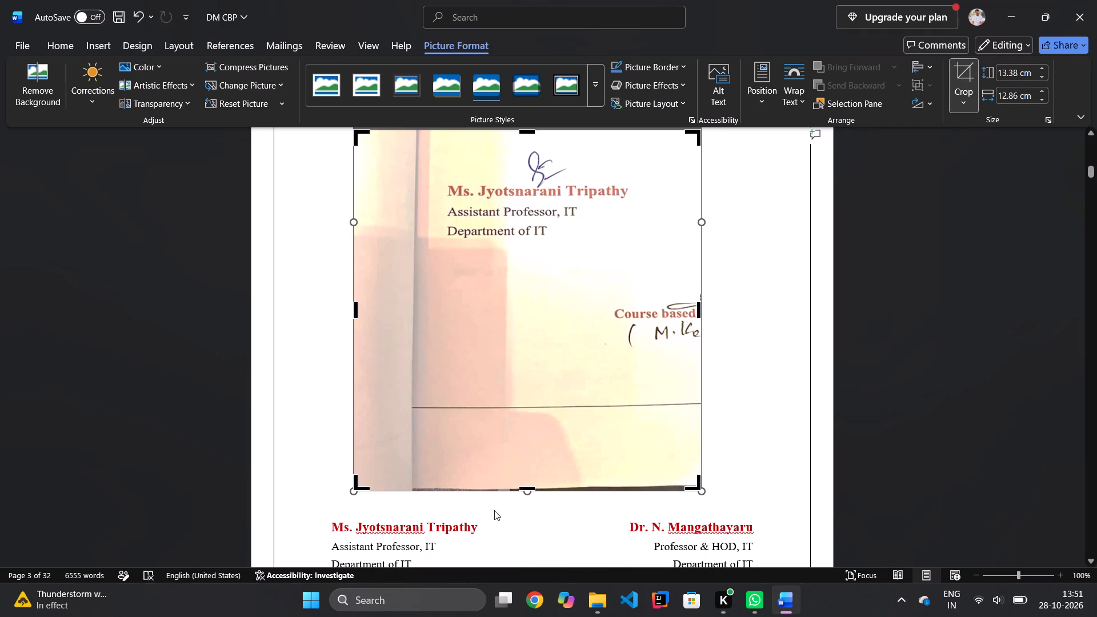
pyautogui.moveTo(529, 486); pyautogui.dragTo(576, 223)
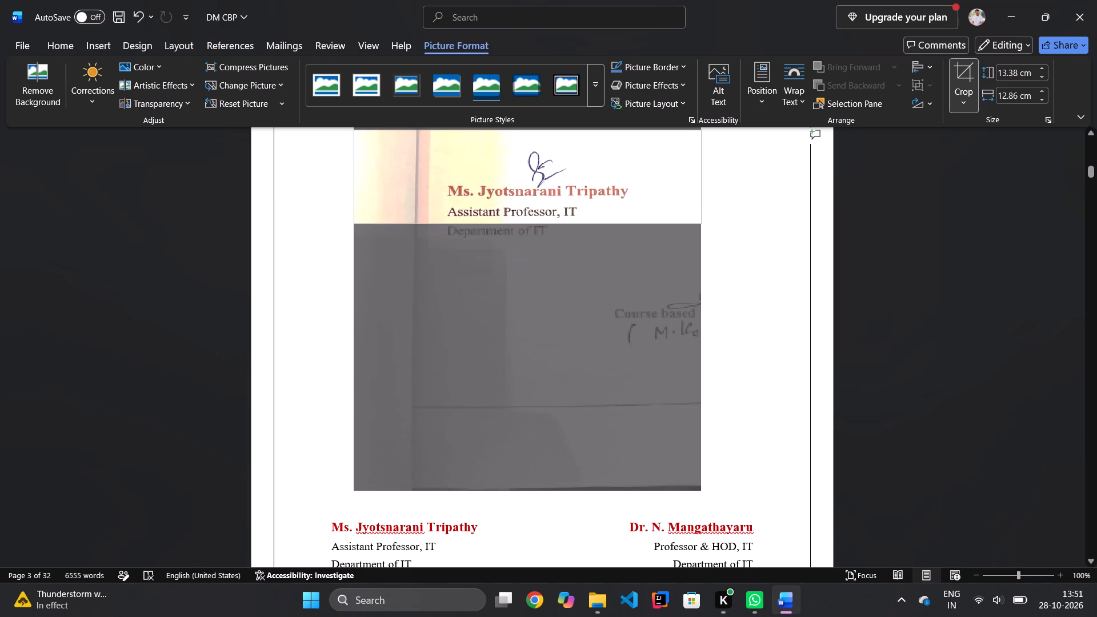
pyautogui.moveTo(576, 223); pyautogui.dragTo(592, 247)
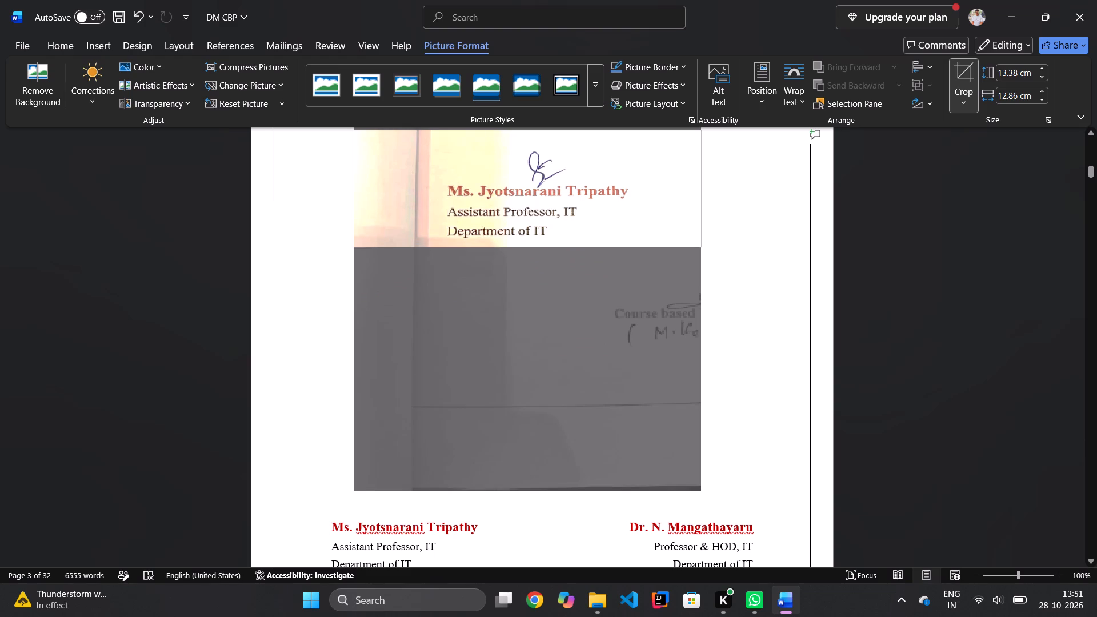
pyautogui.moveTo(592, 247); pyautogui.dragTo(592, 270)
pyautogui.scroll(3, 592, 270)
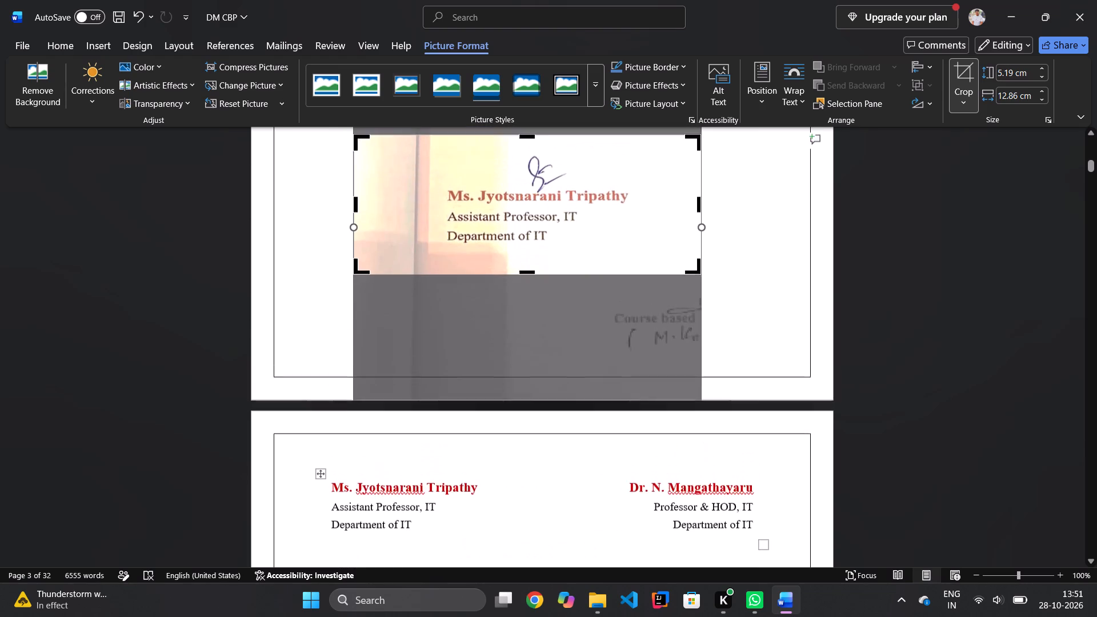
pyautogui.scroll(1, 592, 270)
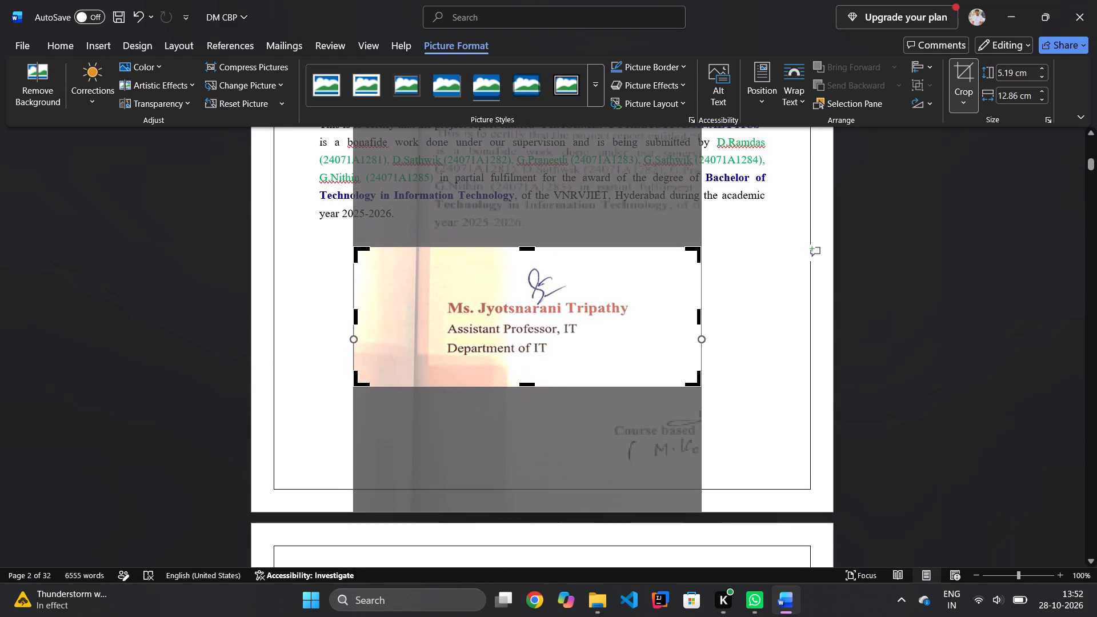
pyautogui.moveTo(699, 317); pyautogui.dragTo(577, 316)
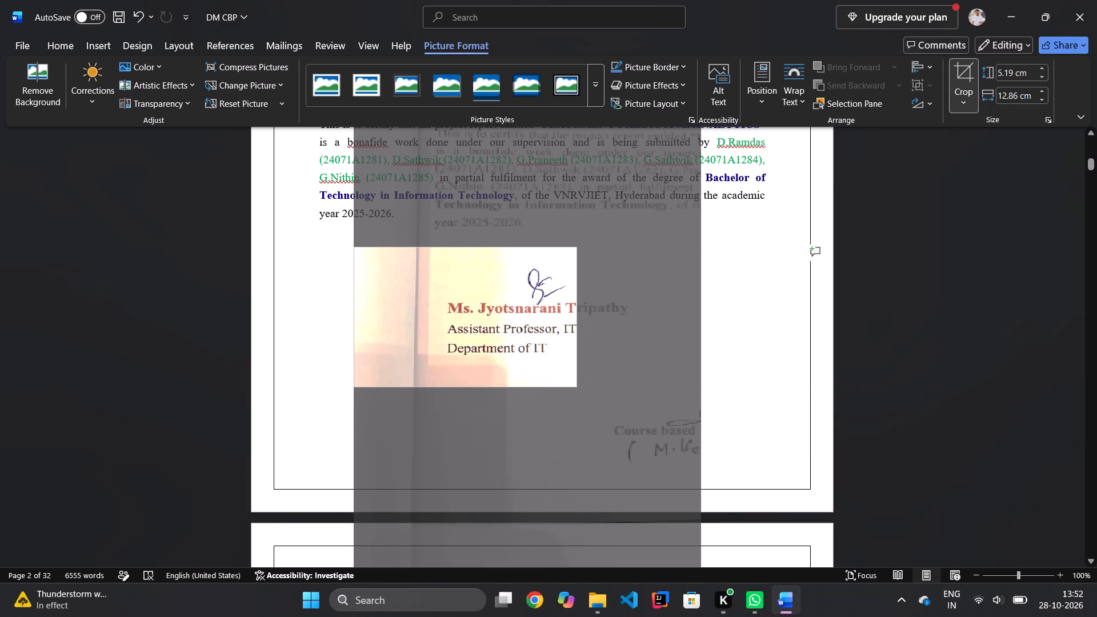
pyautogui.moveTo(577, 316); pyautogui.dragTo(578, 316)
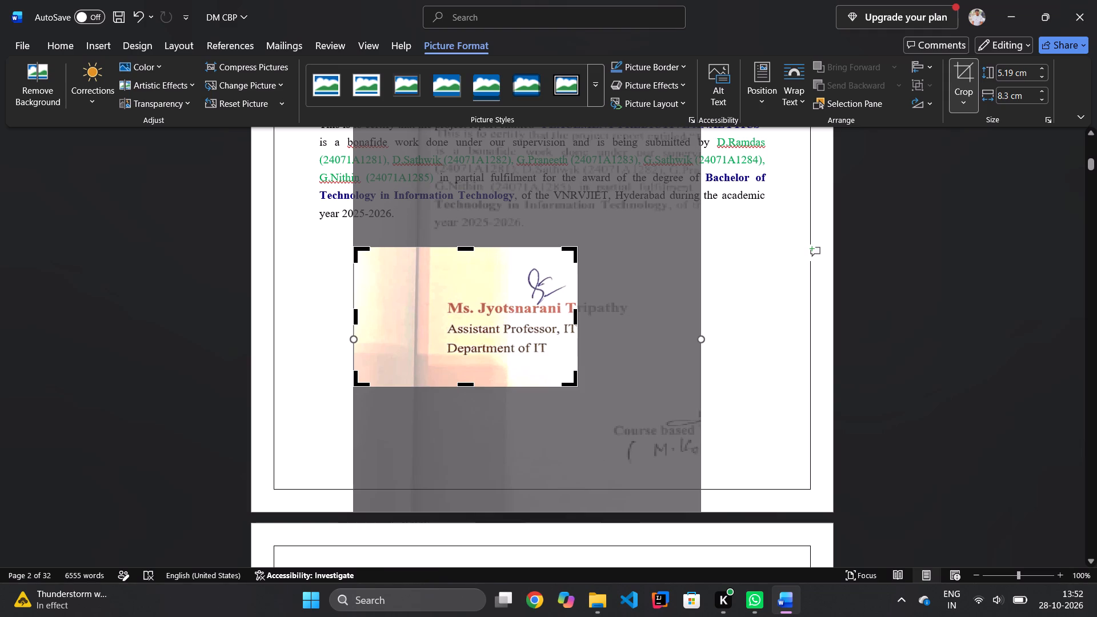
pyautogui.moveTo(353, 318); pyautogui.dragTo(503, 333)
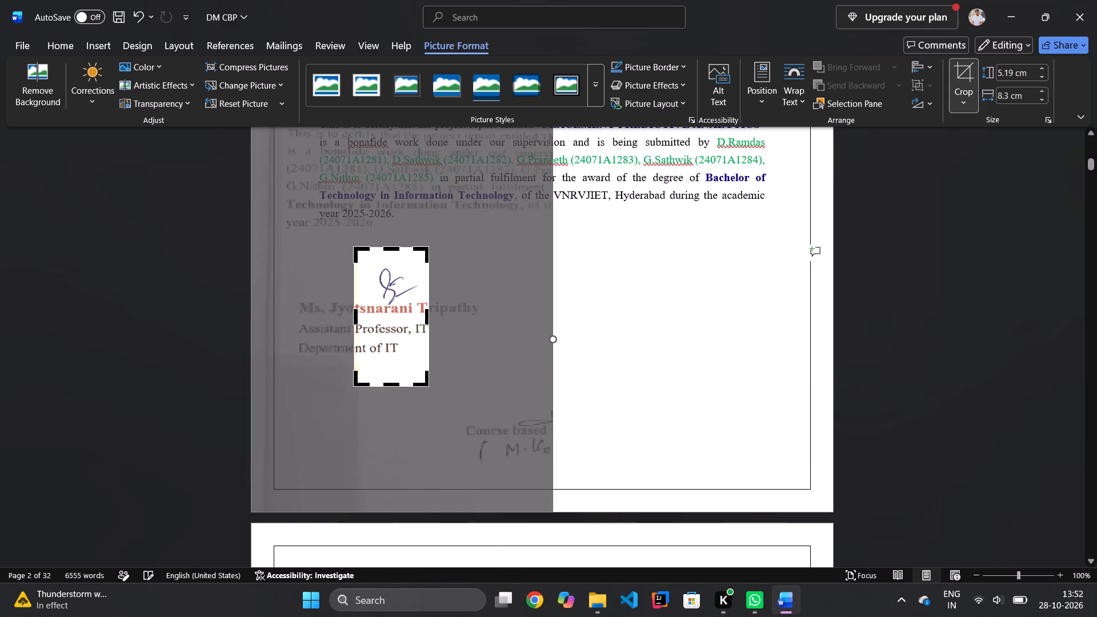
pyautogui.moveTo(393, 383); pyautogui.dragTo(410, 313)
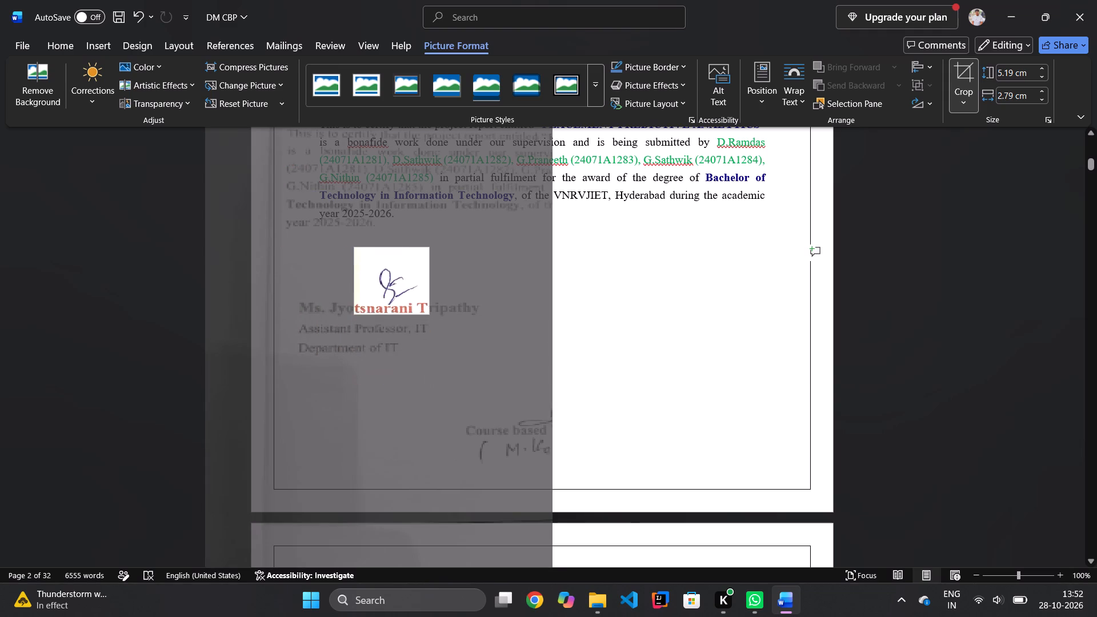
pyautogui.moveTo(410, 313); pyautogui.dragTo(414, 308)
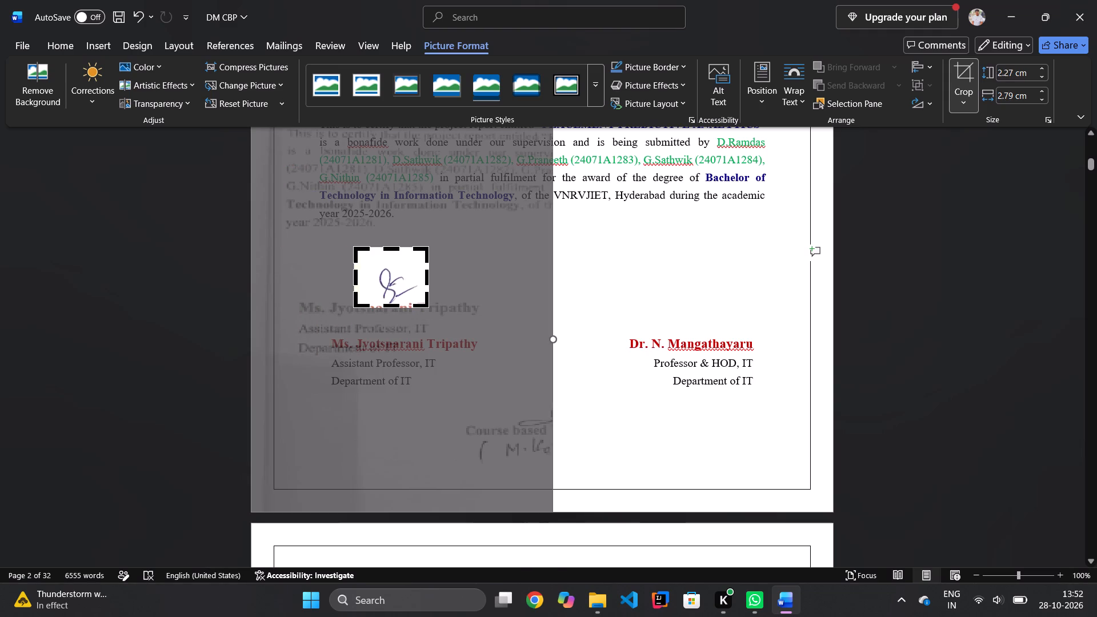
# Leave cropping and set the assistant professor's signature picture to Tight text wrapping.
pyautogui.click(591, 286)
pyautogui.moveTo(385, 281); pyautogui.dragTo(397, 316)
pyautogui.click(447, 260)
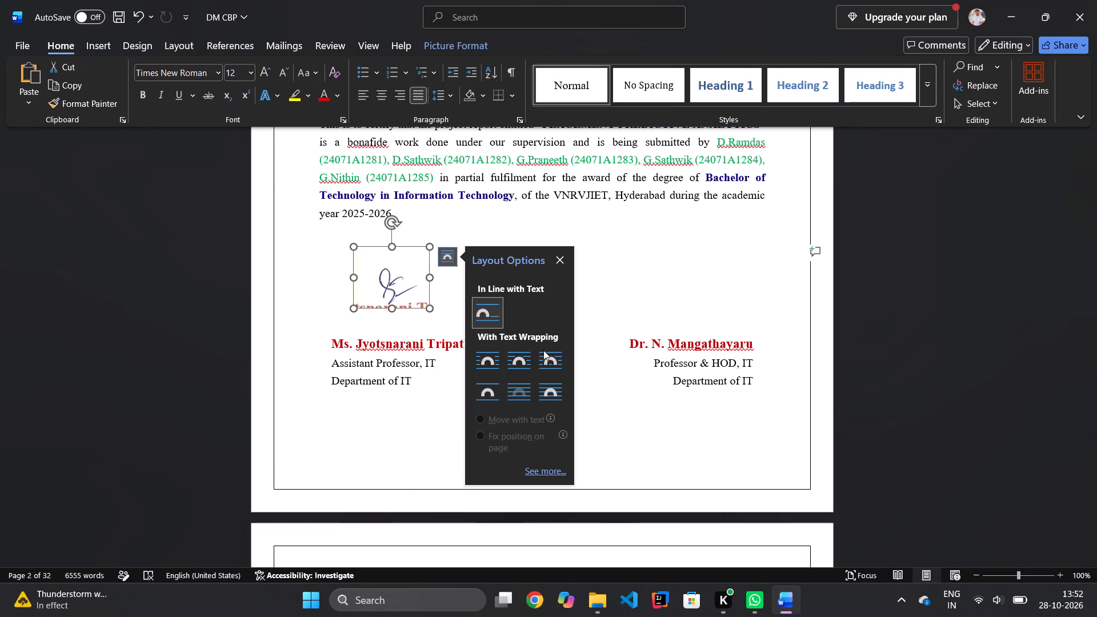
pyautogui.click(528, 358)
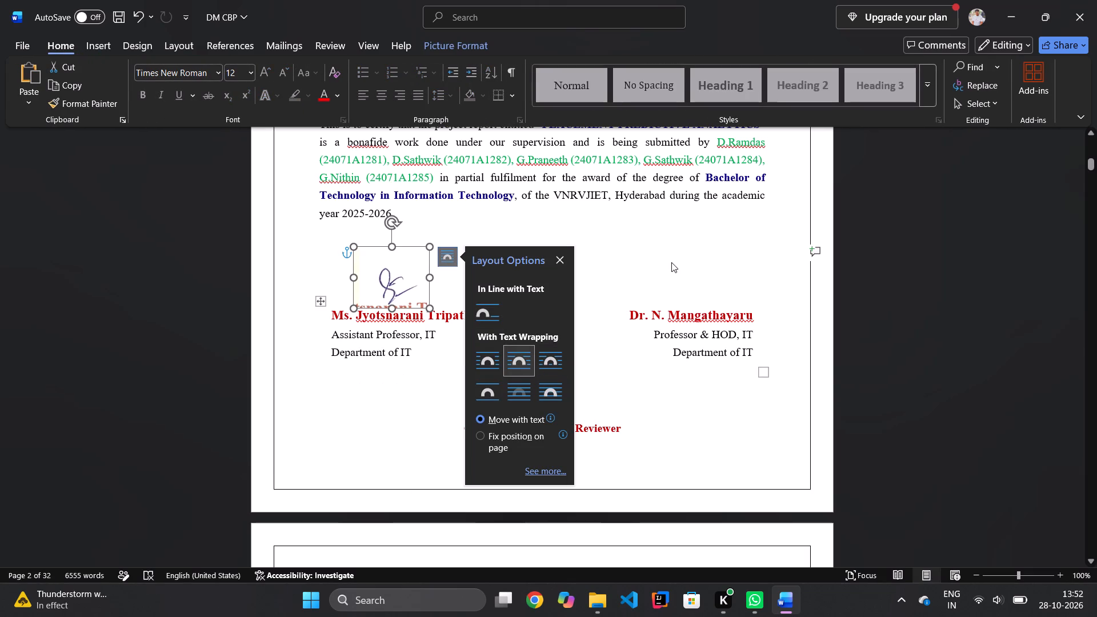
pyautogui.click(671, 262)
# Crop the bottom edge of the assistant professor's signature slightly to cut off the leftover red lettering.
pyautogui.click(397, 288)
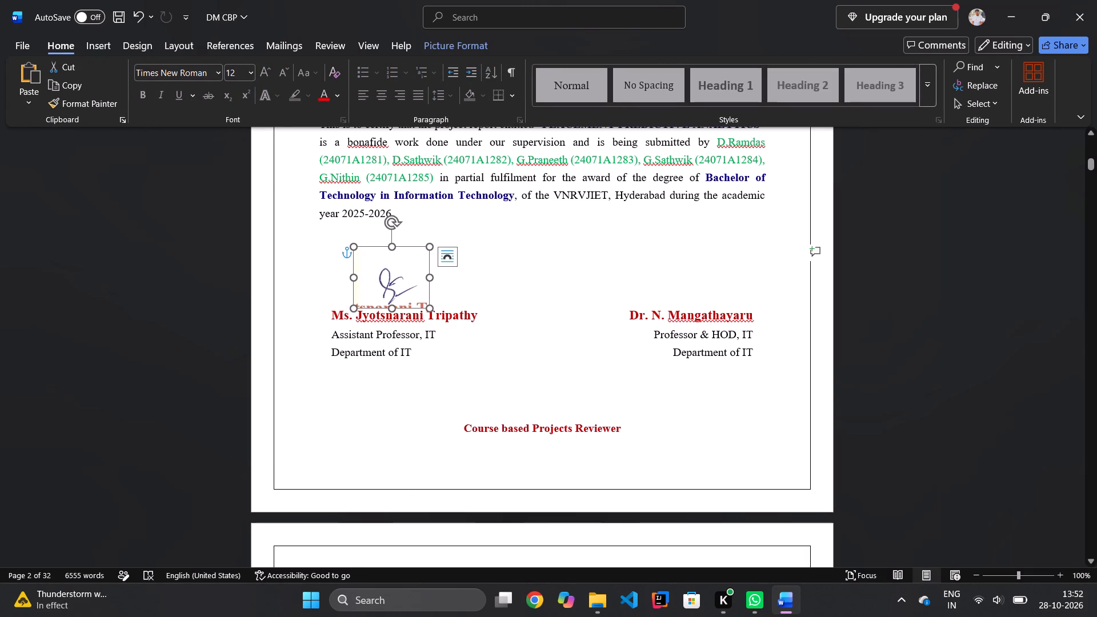
pyautogui.click(102, 43)
pyautogui.click(437, 263)
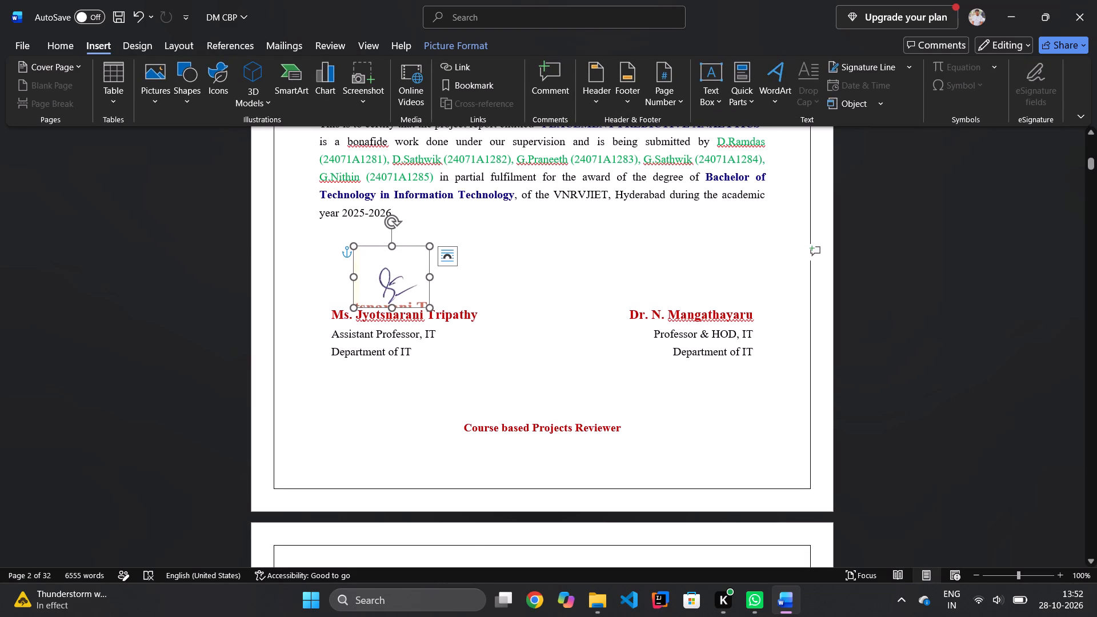
pyautogui.click(457, 277)
pyautogui.click(393, 275)
pyautogui.click(430, 49)
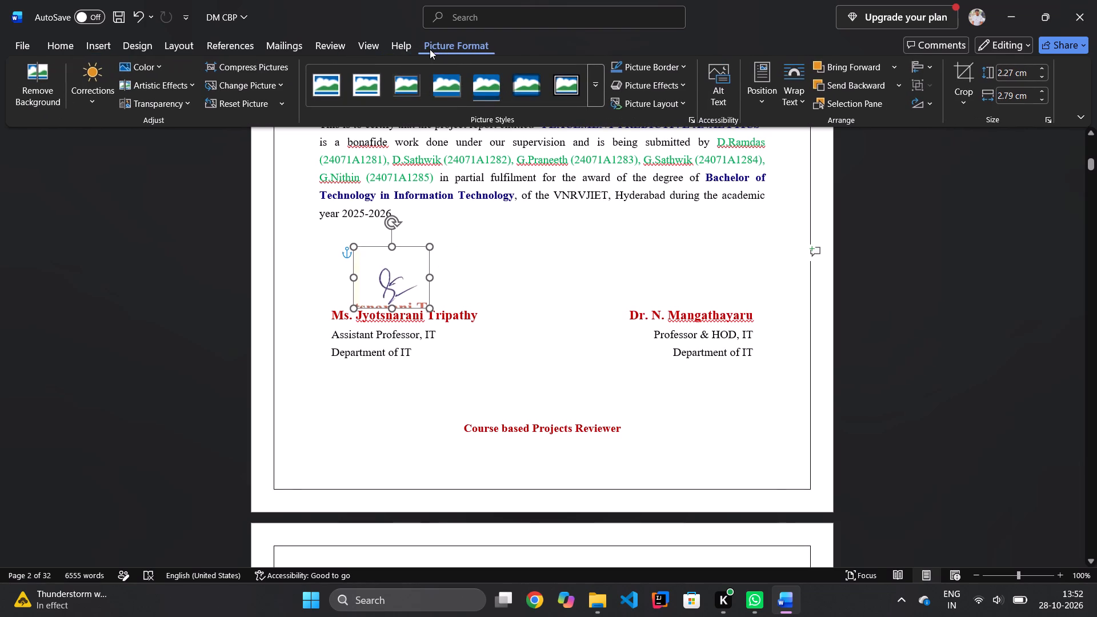
pyautogui.click(962, 73)
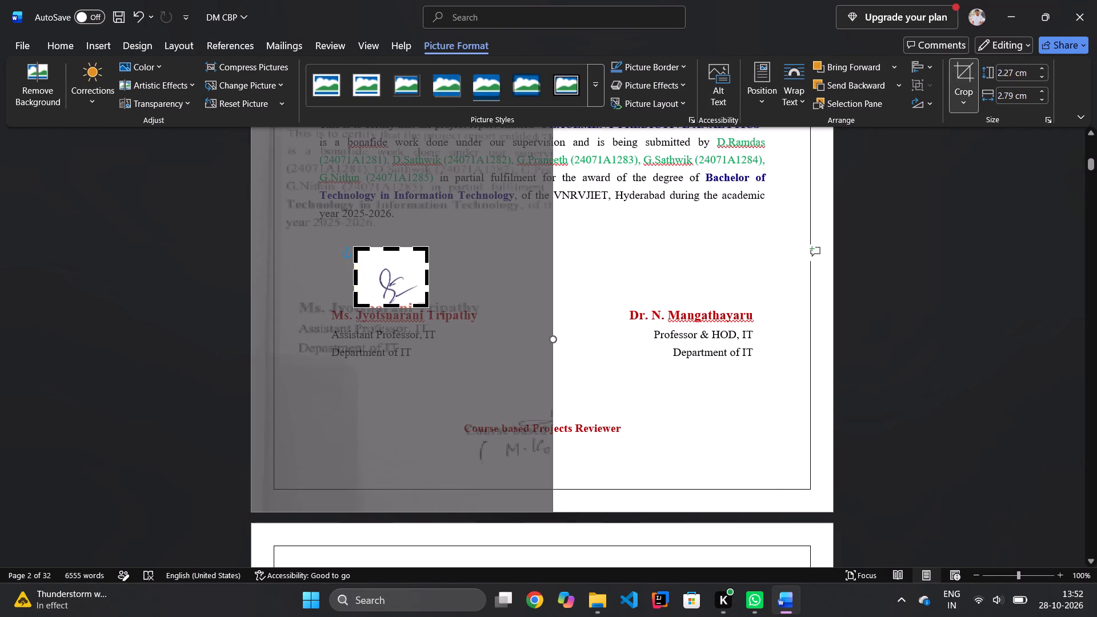
pyautogui.click(393, 305)
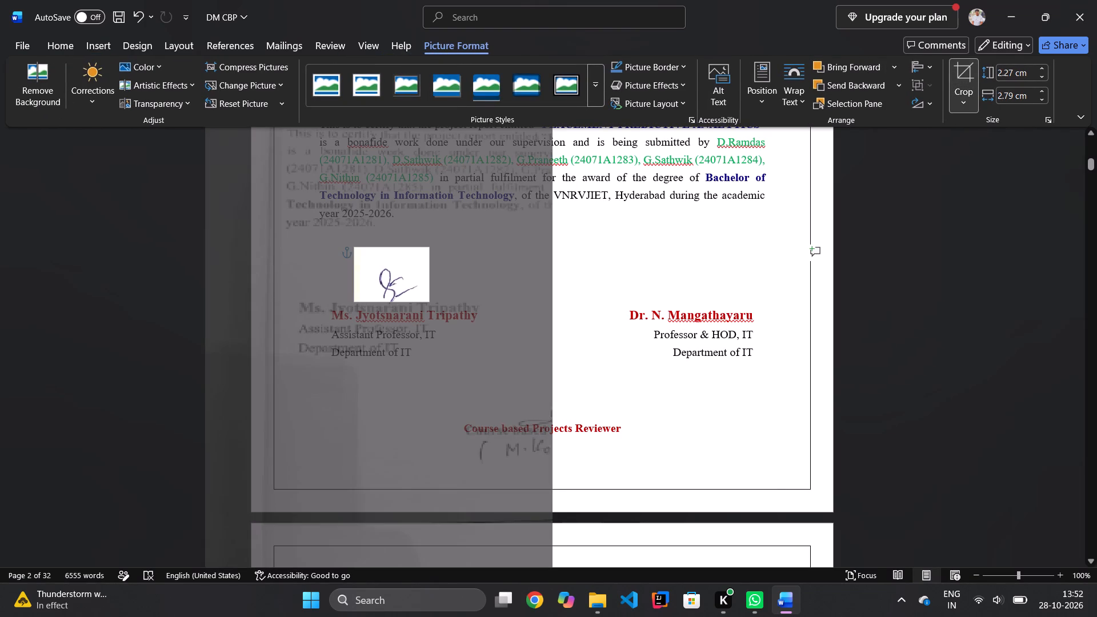
pyautogui.click(591, 307)
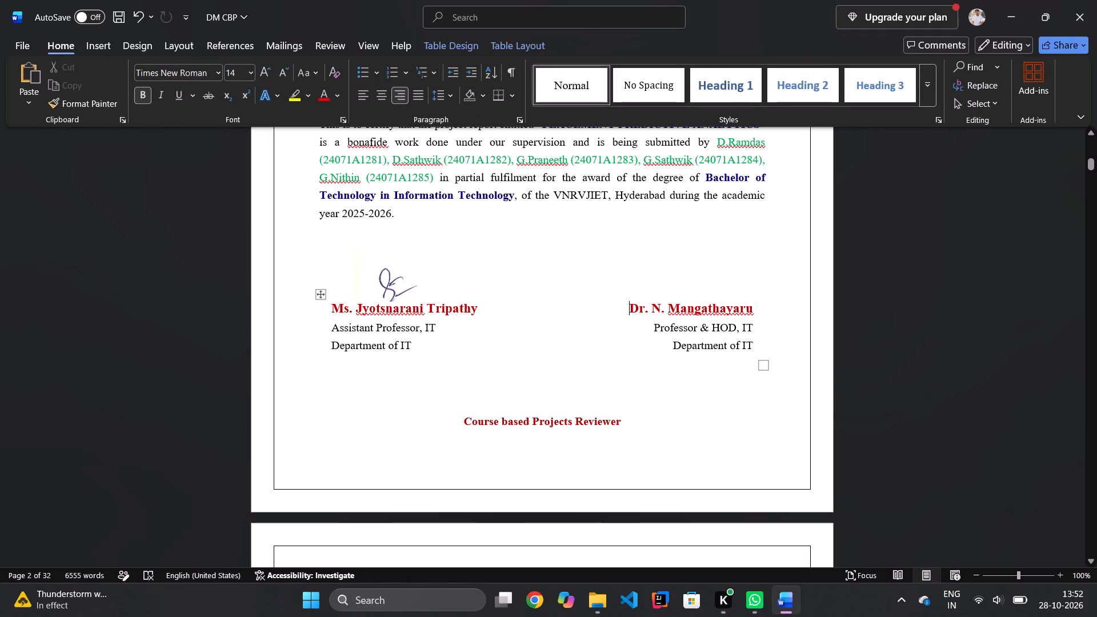
# Insert the picture "hod sign" from Downloads, tabbed across on the blank line above the names on the certificate page.
pyautogui.click(655, 292)
pyautogui.press('Tab')
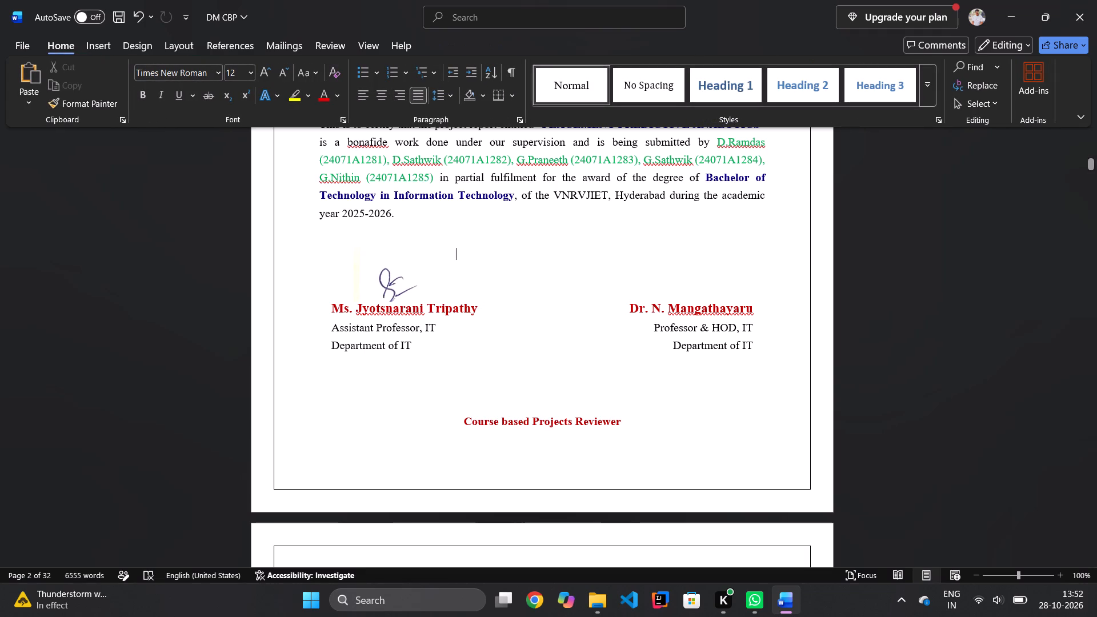
pyautogui.press('Tab')
pyautogui.press('Tab')
pyautogui.press('Tab')
pyautogui.press('Tab')
pyautogui.click(122, 51)
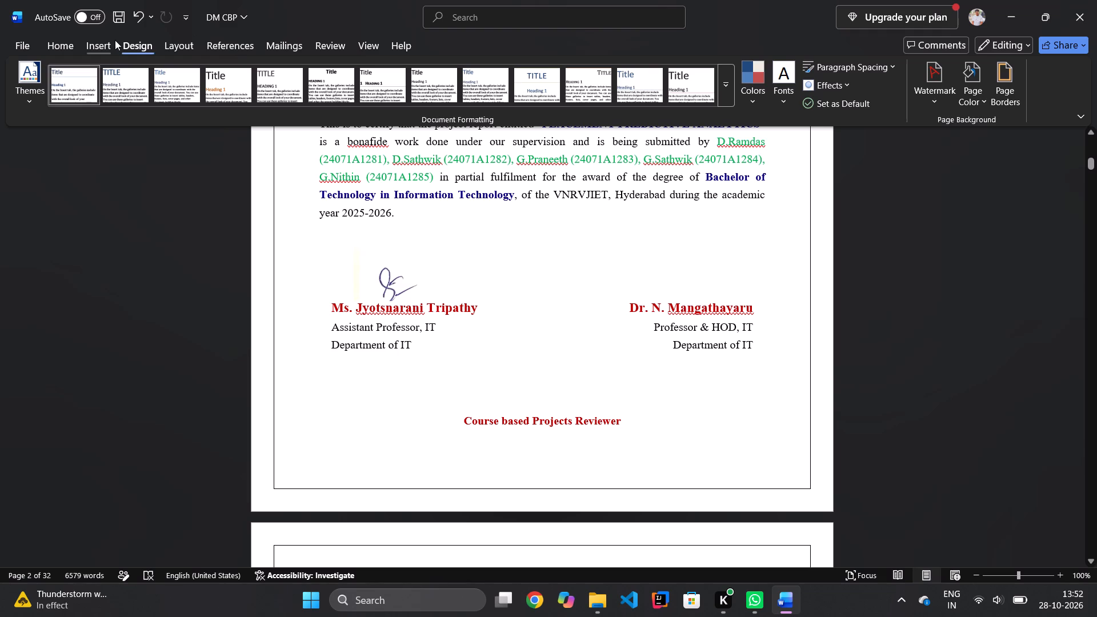
pyautogui.click(115, 40)
pyautogui.click(162, 88)
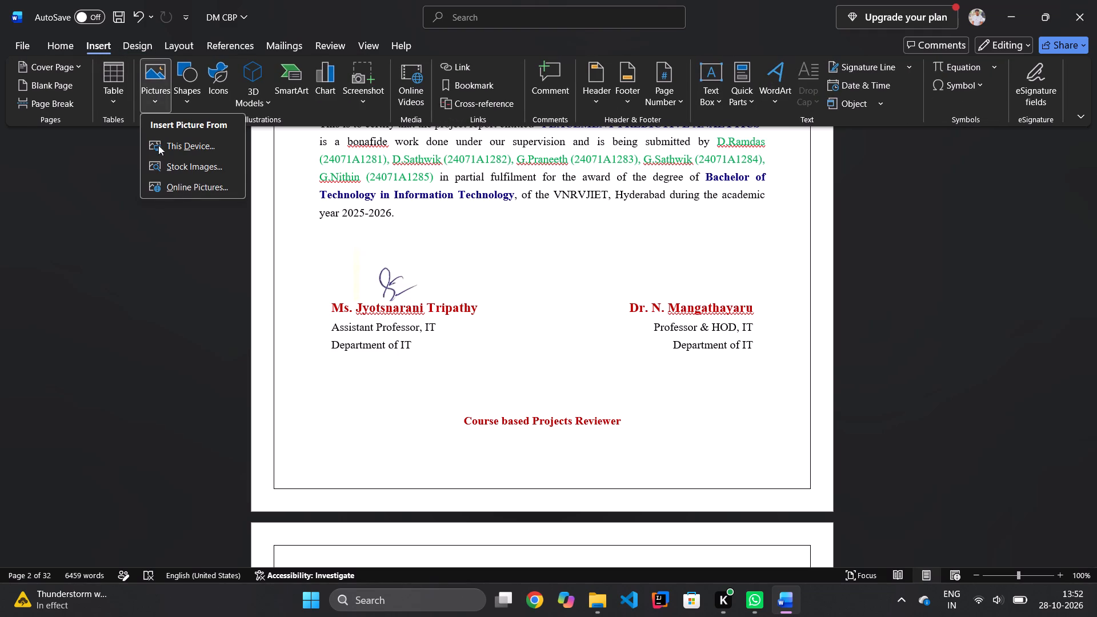
pyautogui.click(170, 154)
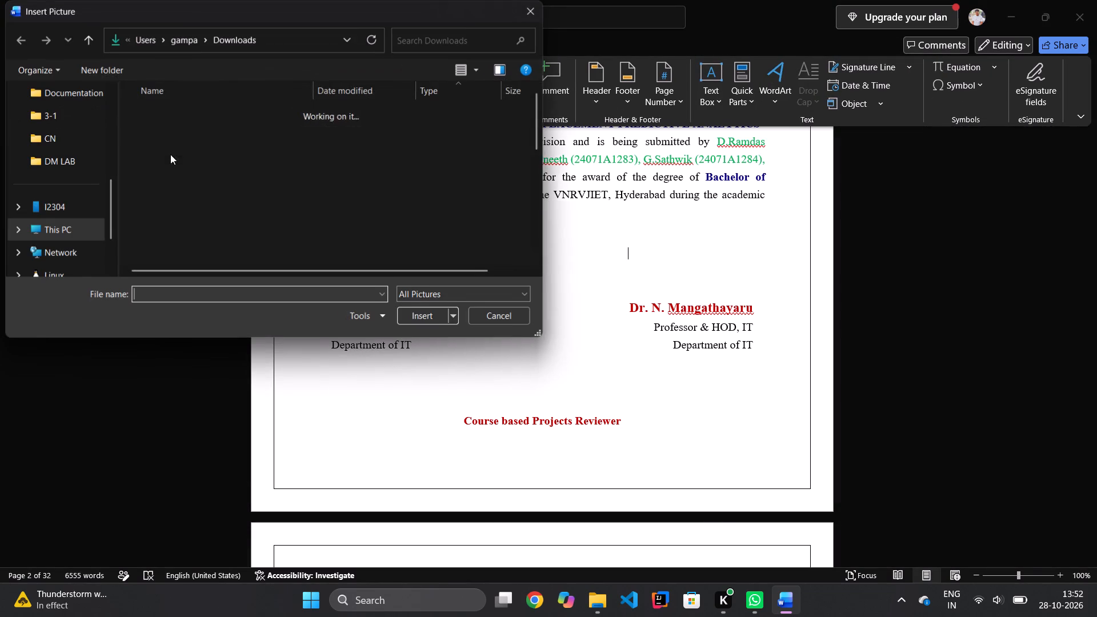
pyautogui.click(226, 153)
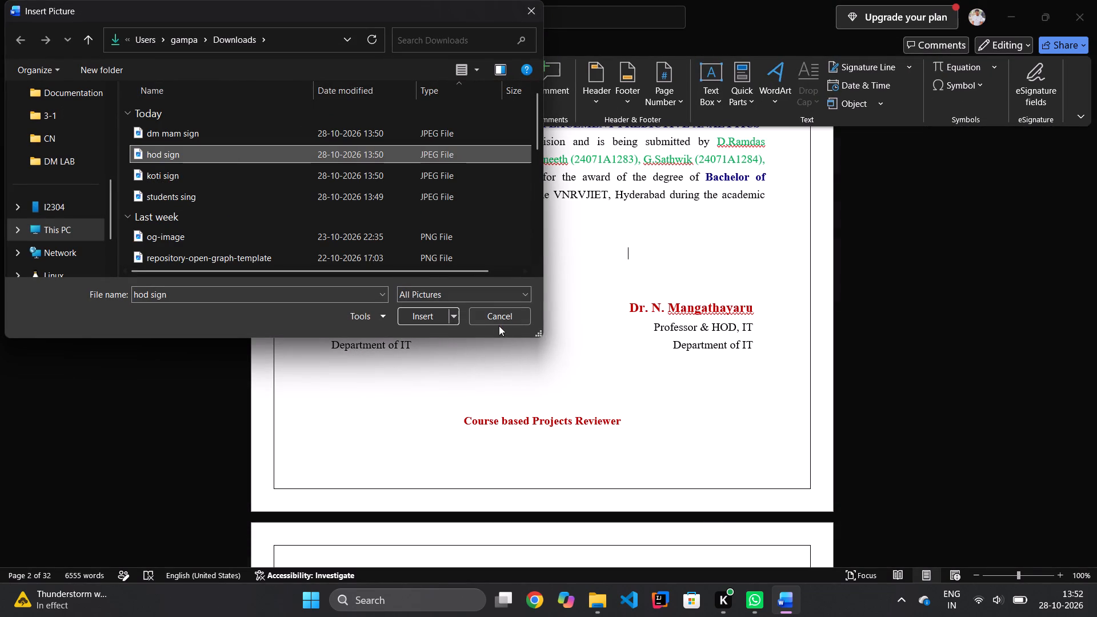
pyautogui.click(431, 312)
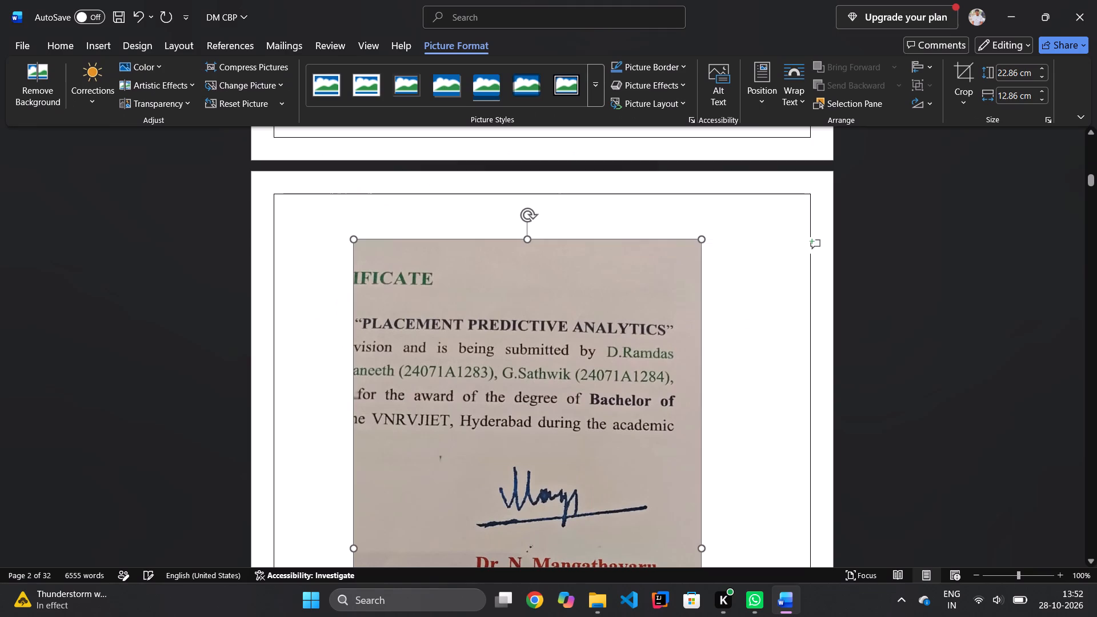
# Crop the top and bottom of the HOD signature picture to the handwriting, leaving a height of about 3.58 cm.
pyautogui.scroll(-2, 502, 442)
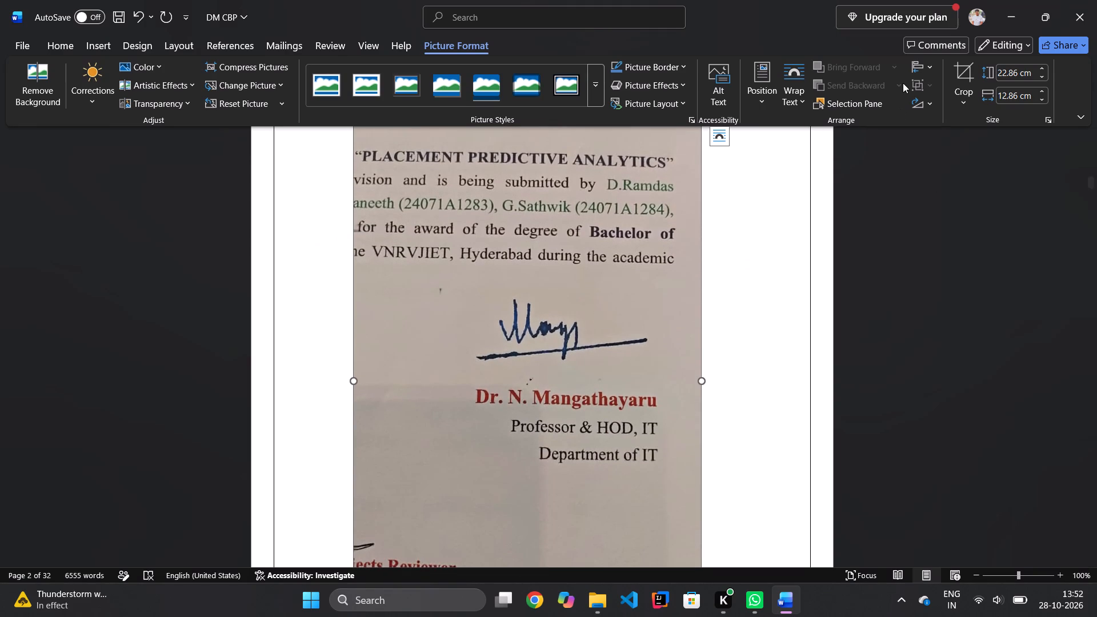
pyautogui.click(963, 80)
pyautogui.scroll(1, 522, 217)
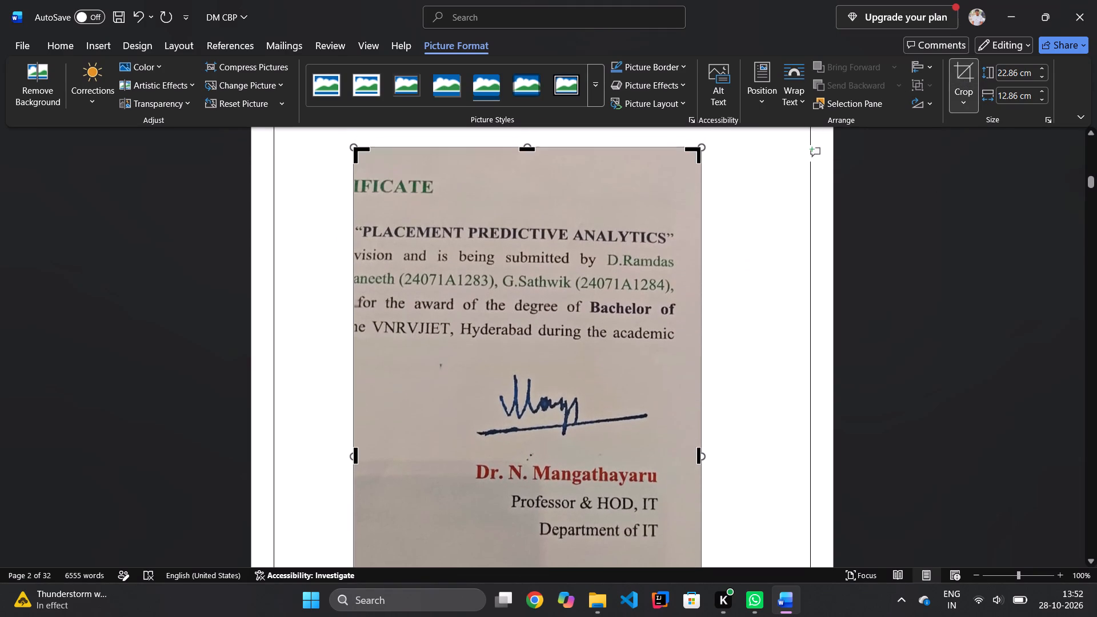
pyautogui.moveTo(529, 151); pyautogui.dragTo(545, 354)
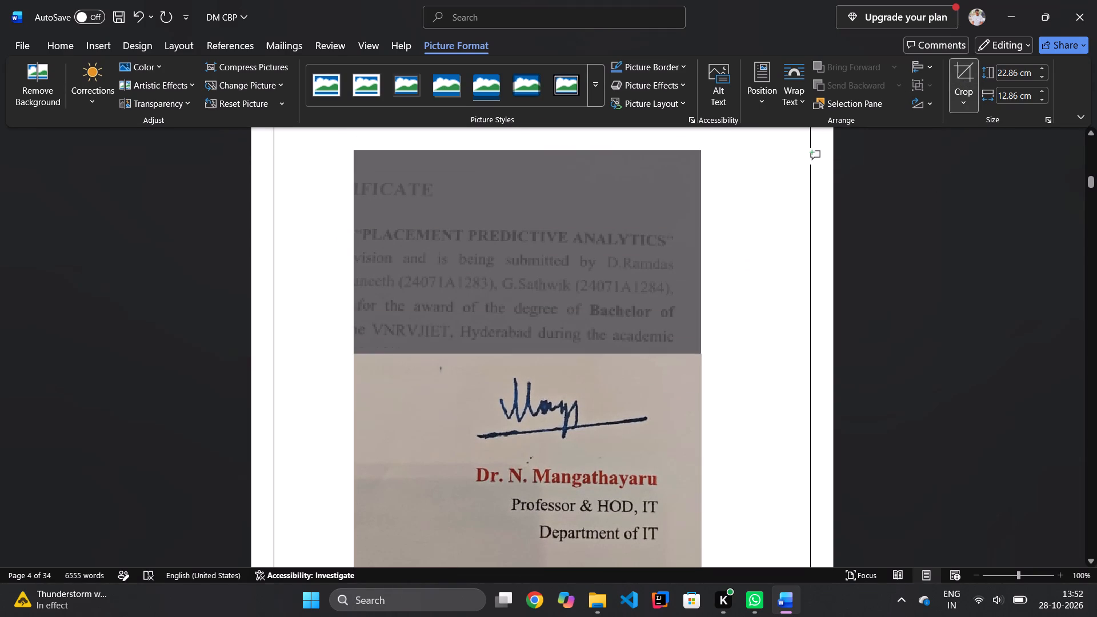
pyautogui.moveTo(545, 354); pyautogui.dragTo(547, 363)
pyautogui.scroll(2, 547, 363)
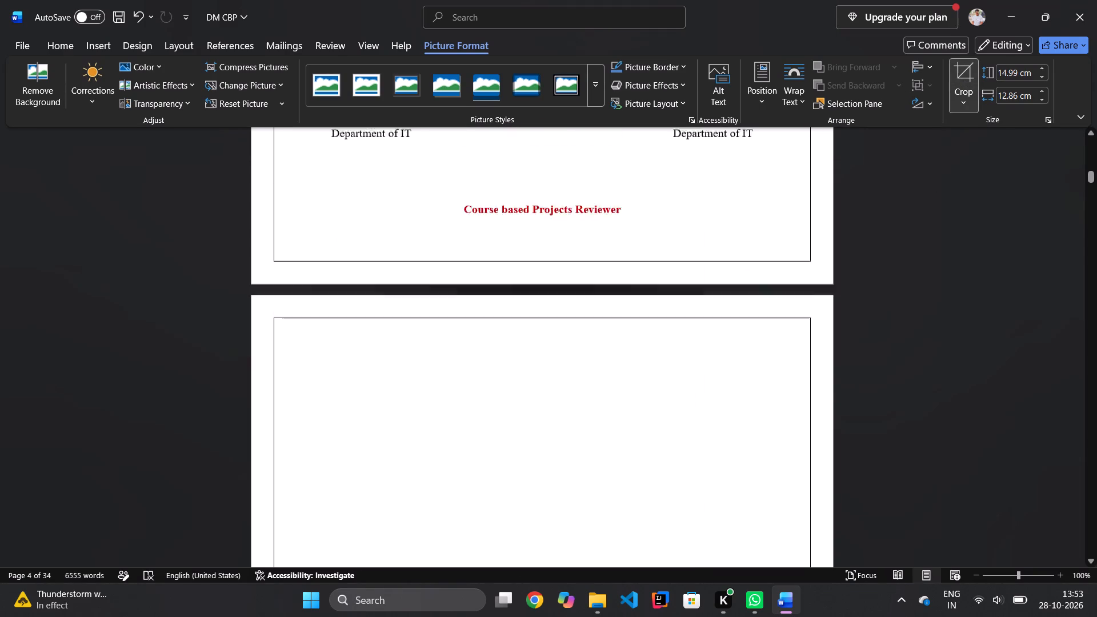
pyautogui.scroll(2, 547, 363)
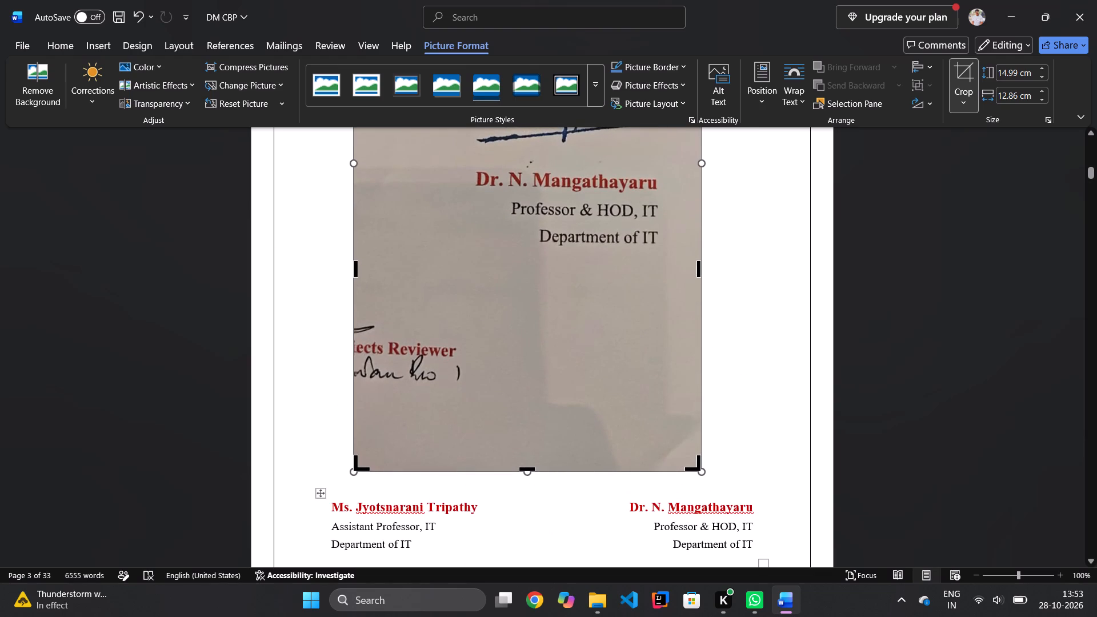
pyautogui.moveTo(526, 468); pyautogui.dragTo(599, 175)
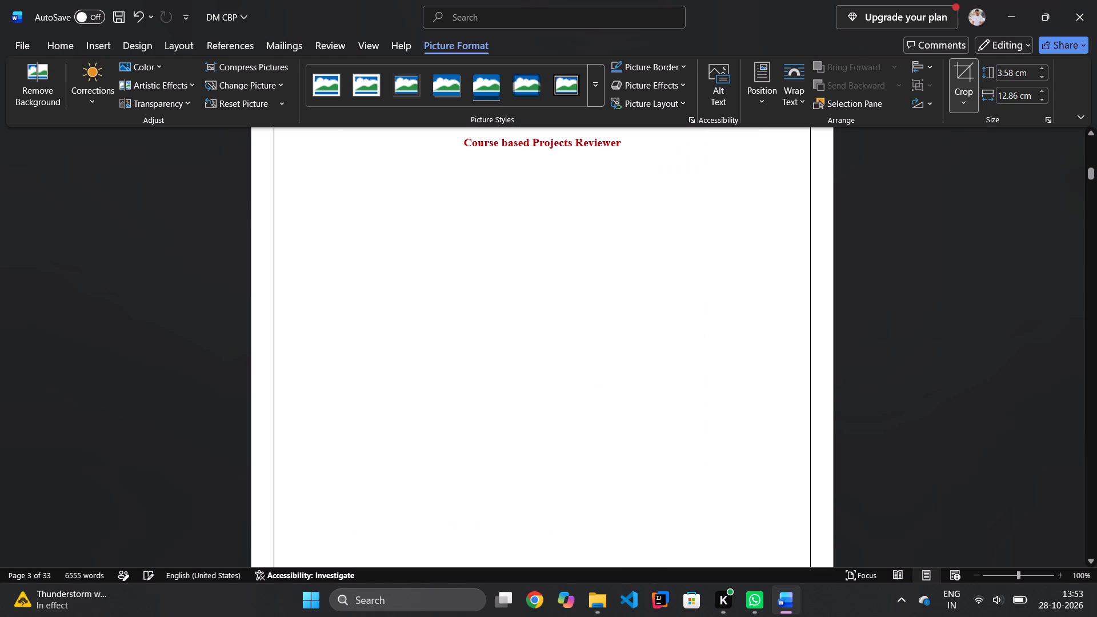
pyautogui.scroll(6, 599, 175)
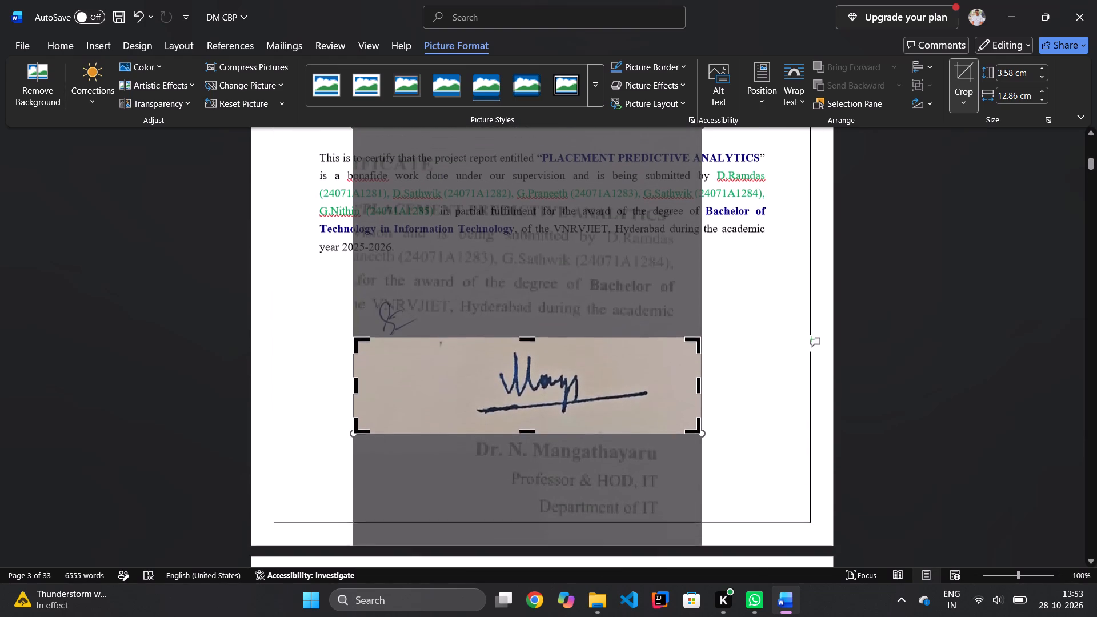
# Crop both sides of the HOD signature picture close to the handwriting, leaving a width of about 7.01 cm.
pyautogui.scroll(1, 599, 175)
pyautogui.click(358, 391)
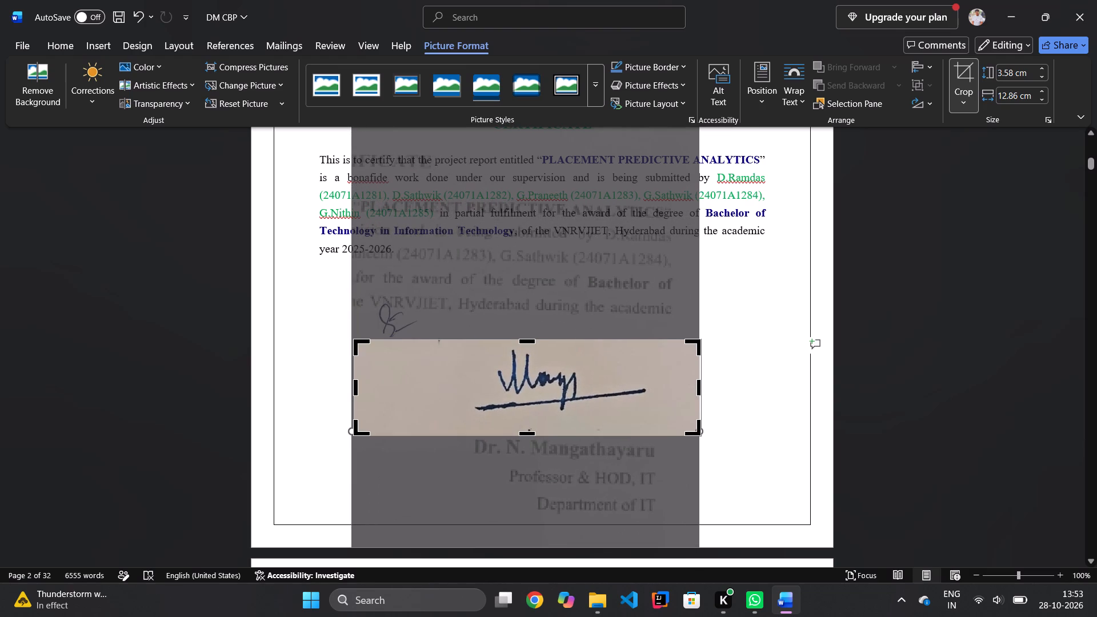
pyautogui.moveTo(355, 386); pyautogui.dragTo(461, 396)
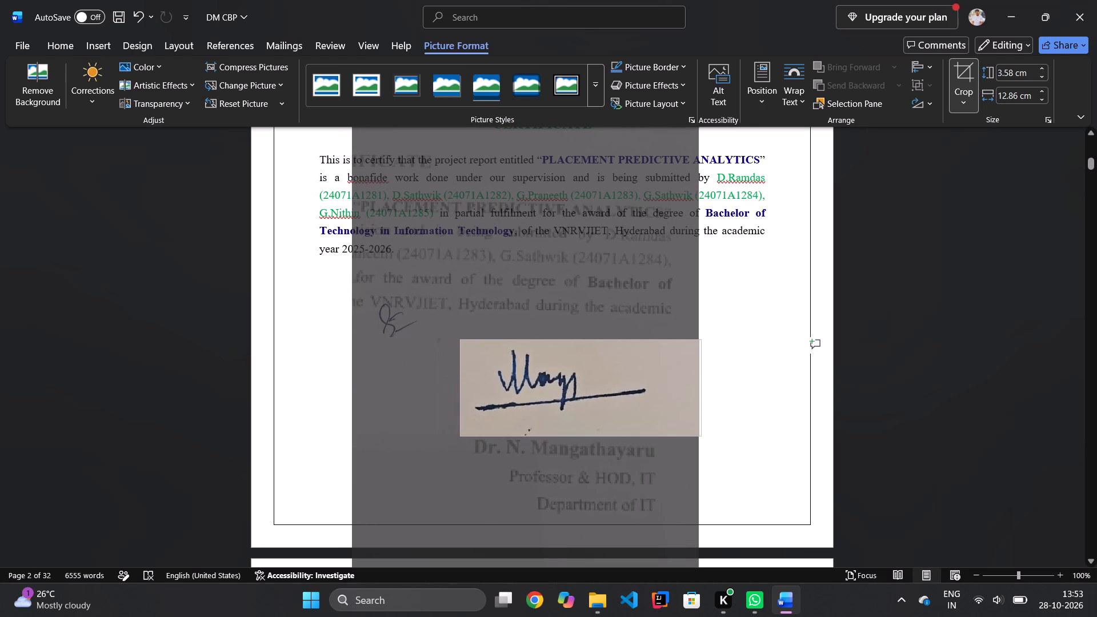
pyautogui.moveTo(461, 396); pyautogui.dragTo(463, 397)
pyautogui.moveTo(690, 344); pyautogui.dragTo(650, 335)
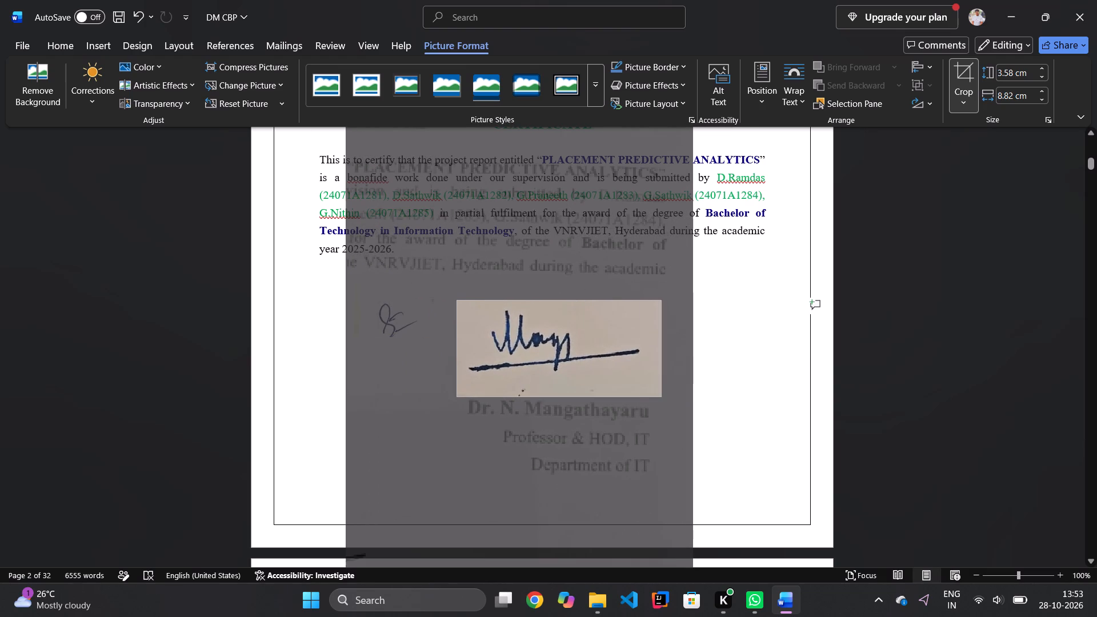
pyautogui.moveTo(650, 335); pyautogui.dragTo(646, 337)
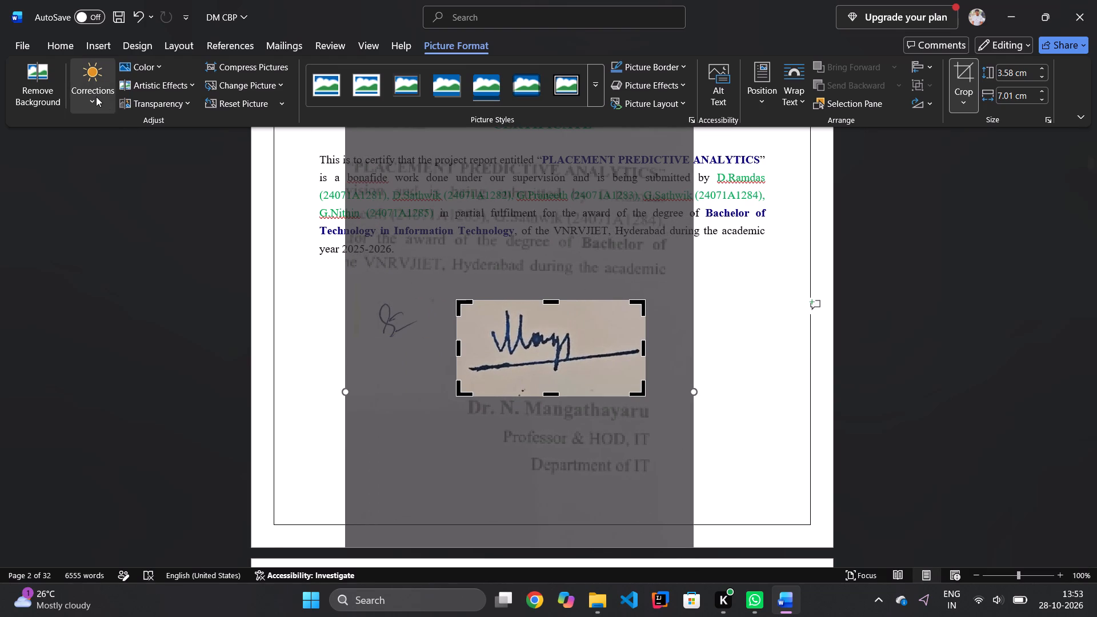
# Apply the Brightness +40%, Contrast -20% correction preset to the HOD signature picture.
pyautogui.click(96, 97)
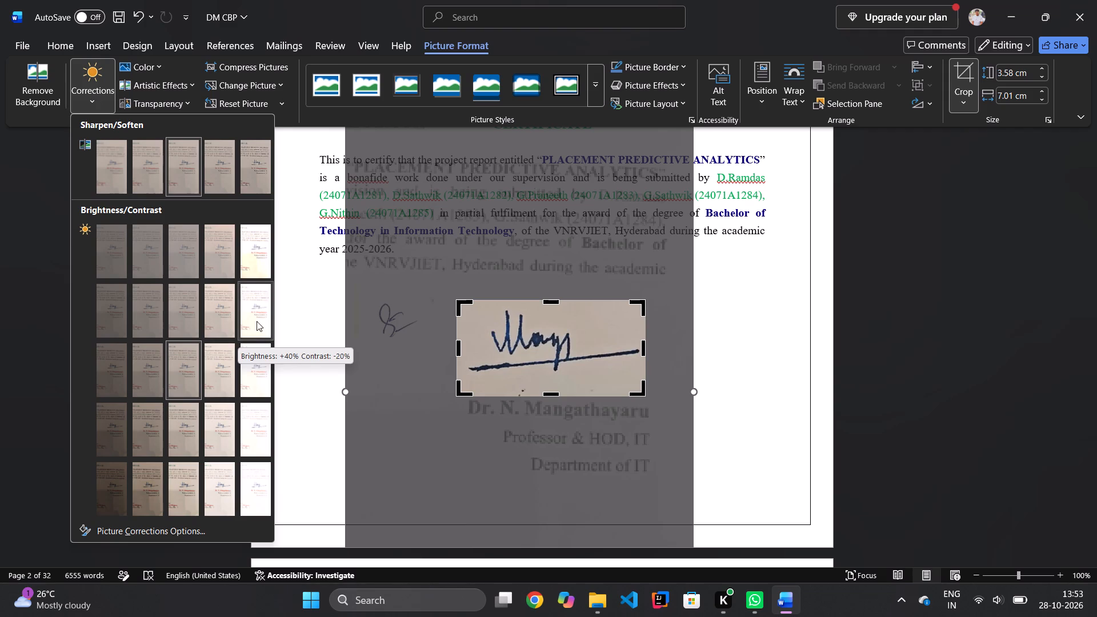
pyautogui.click(257, 321)
pyautogui.click(744, 387)
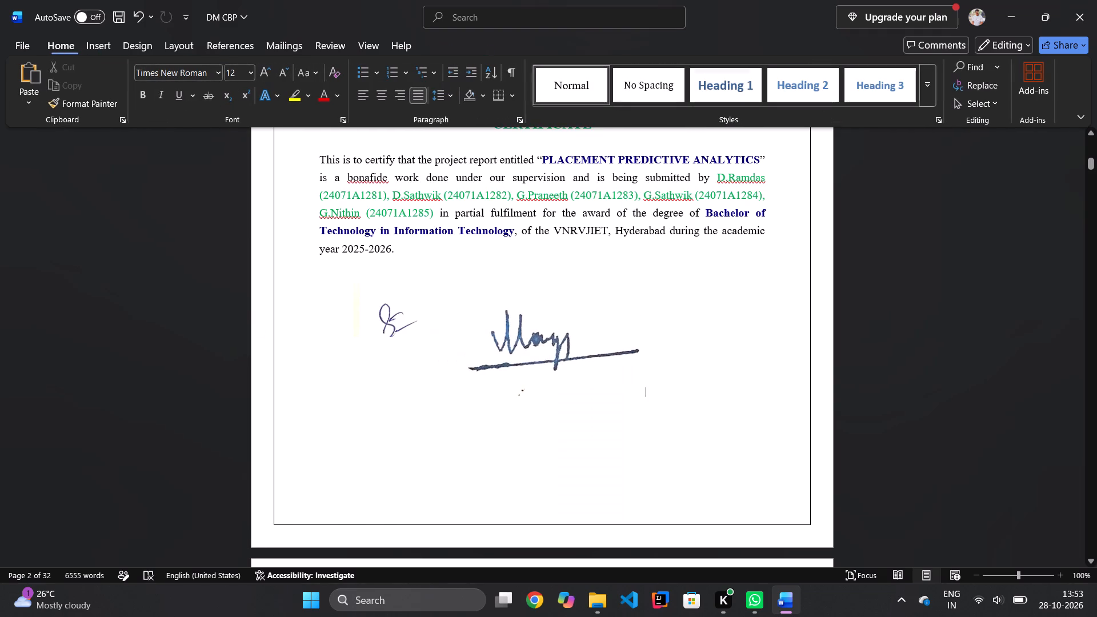
# Set the HOD signature picture to Tight text wrapping.
pyautogui.scroll(-2, 744, 387)
pyautogui.scroll(1, 744, 387)
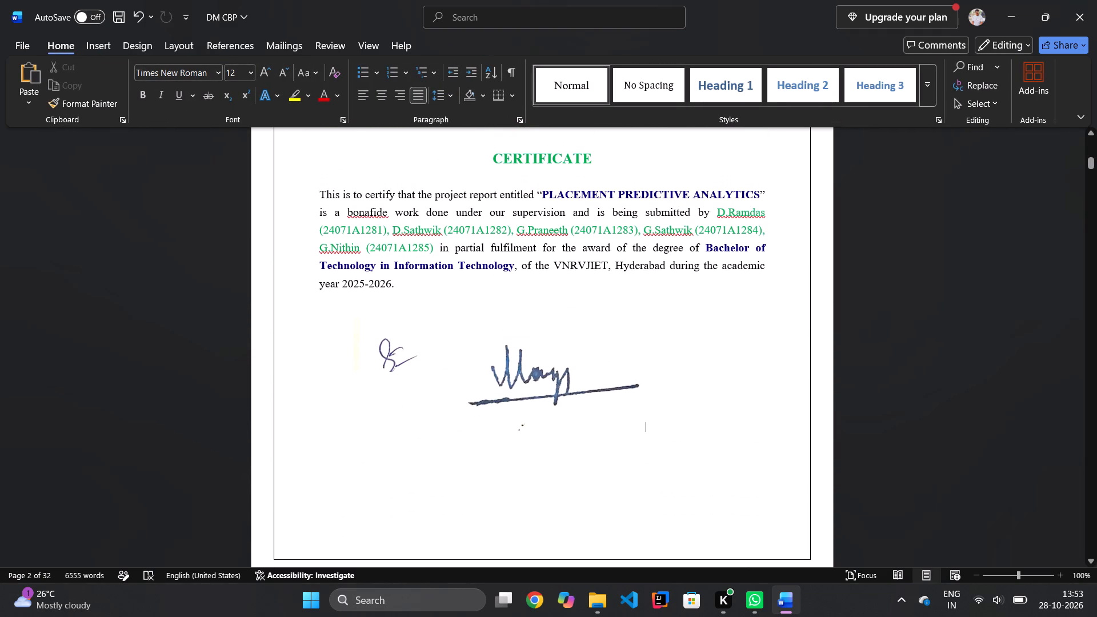
pyautogui.click(554, 367)
pyautogui.click(668, 344)
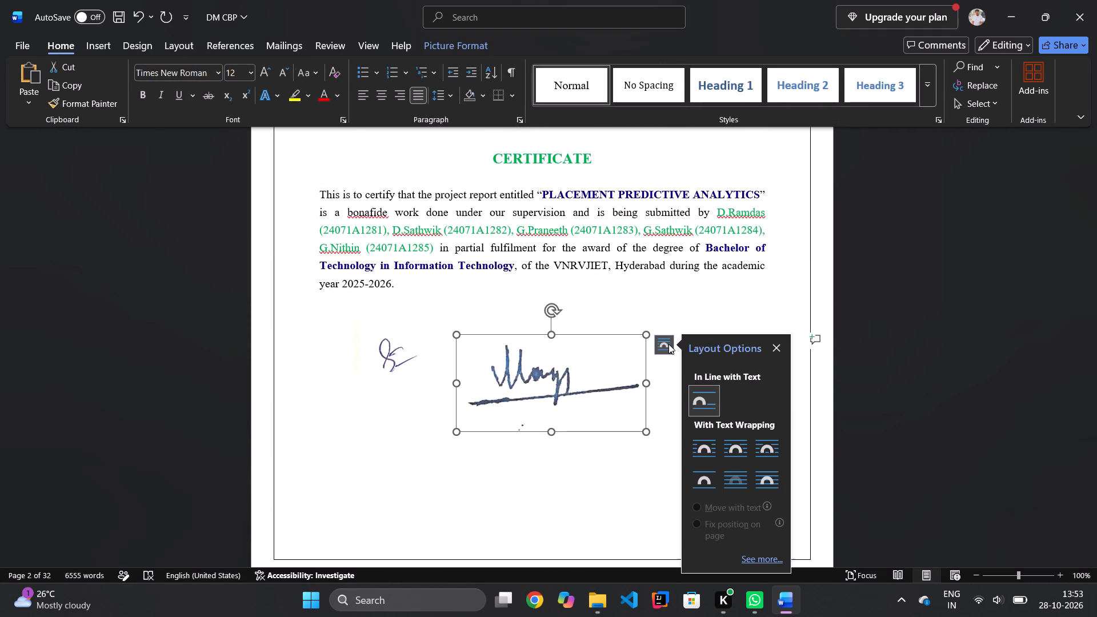
pyautogui.click(731, 450)
# Place the HOD signature just above the Professor & HOD's name and scale it down slightly, keeping its proportions.
pyautogui.moveTo(551, 382); pyautogui.dragTo(703, 356)
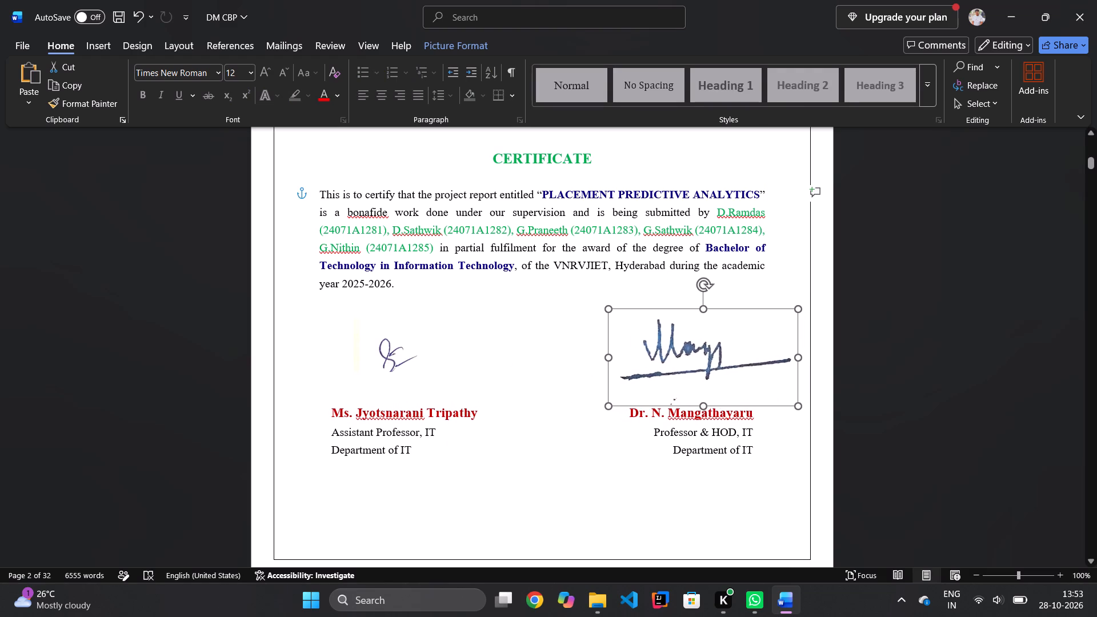
pyautogui.moveTo(703, 356); pyautogui.dragTo(707, 356)
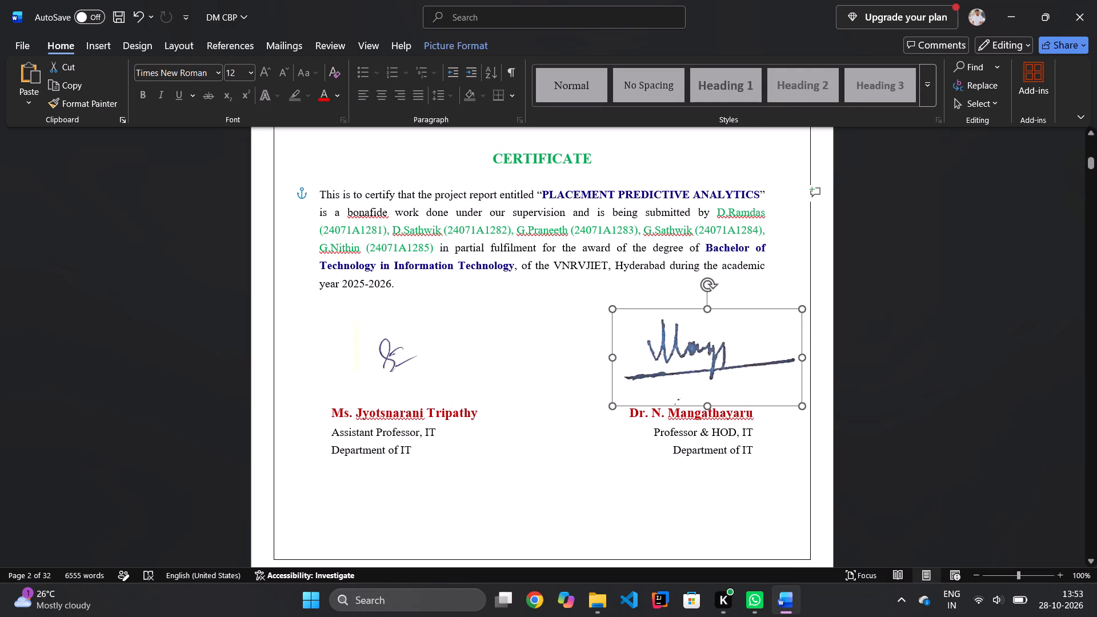
pyautogui.moveTo(802, 406); pyautogui.dragTo(767, 380)
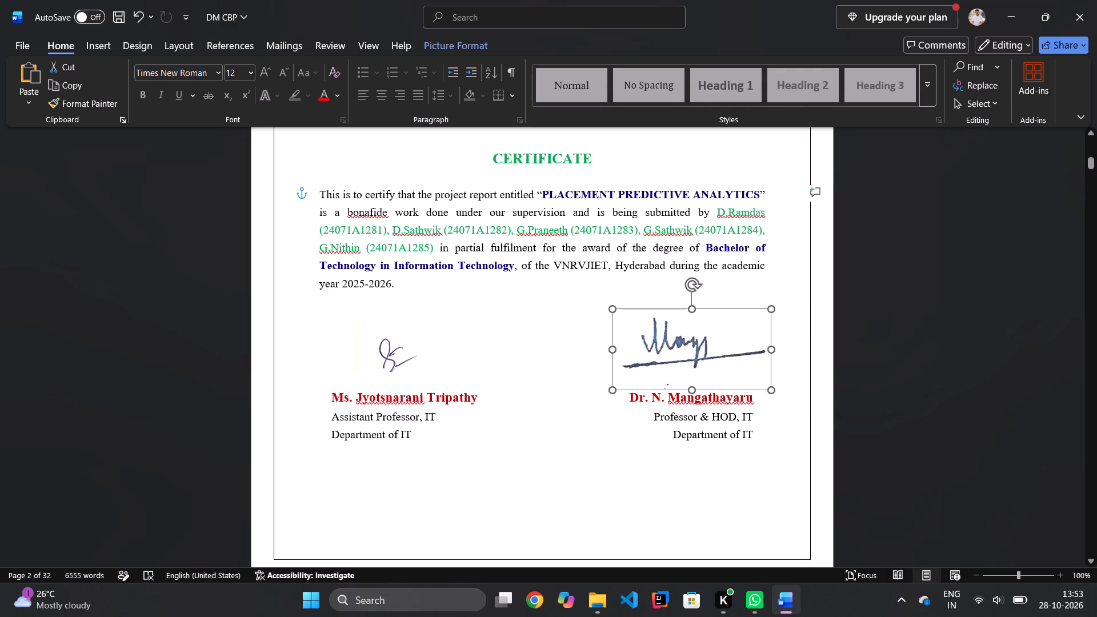
# Scale the HOD signature picture down a little more so it fits above the Professor & HOD's name.
pyautogui.moveTo(767, 380); pyautogui.dragTo(756, 376)
# Insert the picture "koti sign" from Downloads on the empty line above "Course based Projects Reviewer".
pyautogui.click(538, 460)
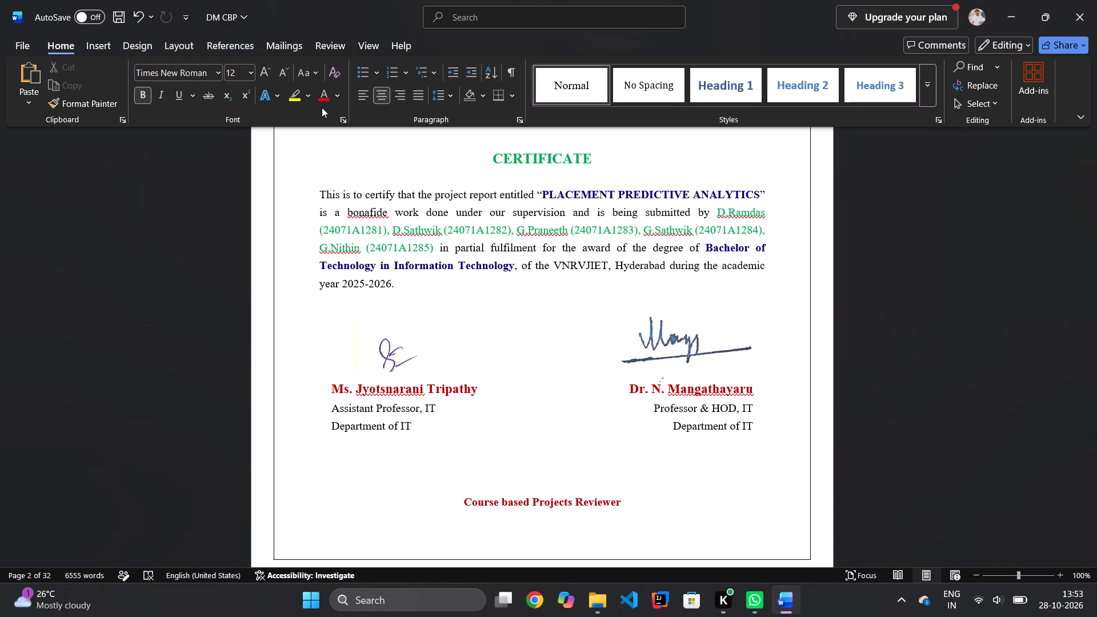
pyautogui.click(91, 42)
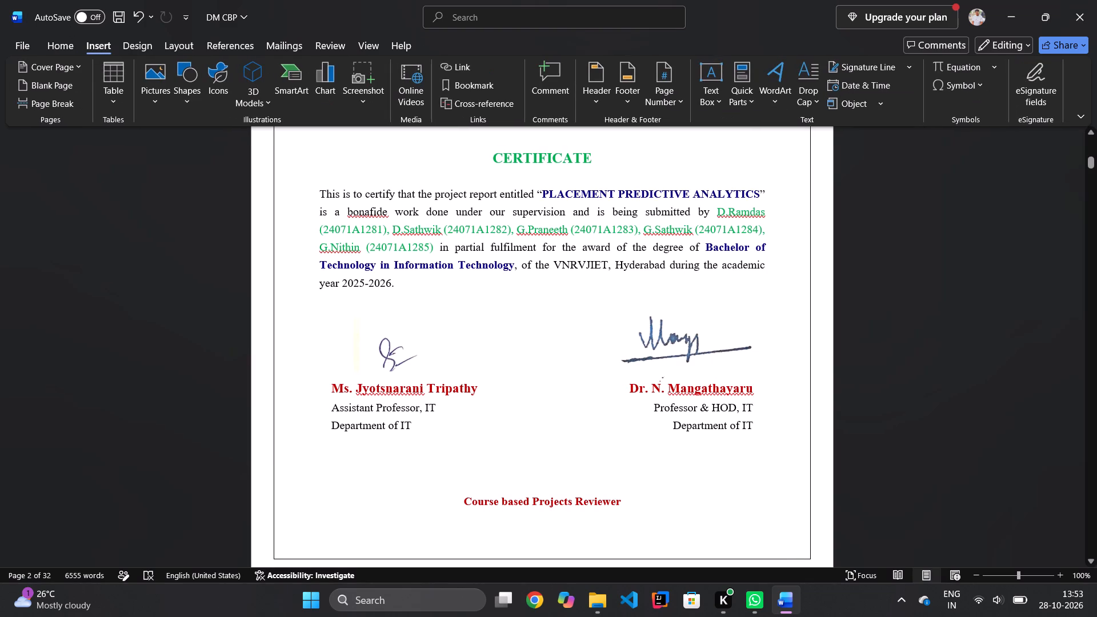
pyautogui.click(162, 94)
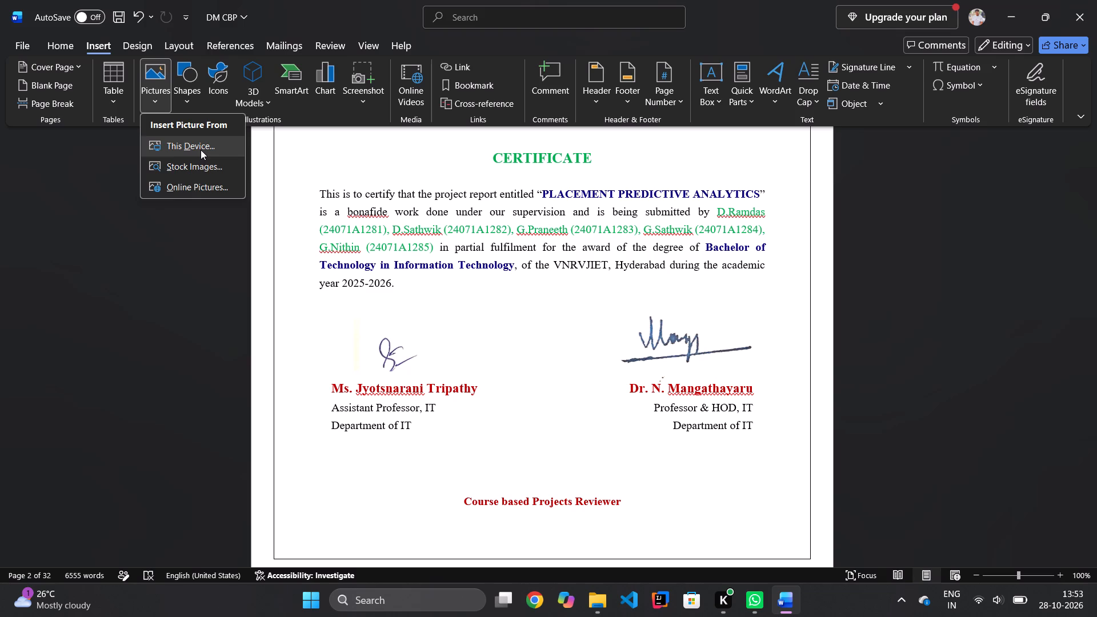
pyautogui.click(201, 150)
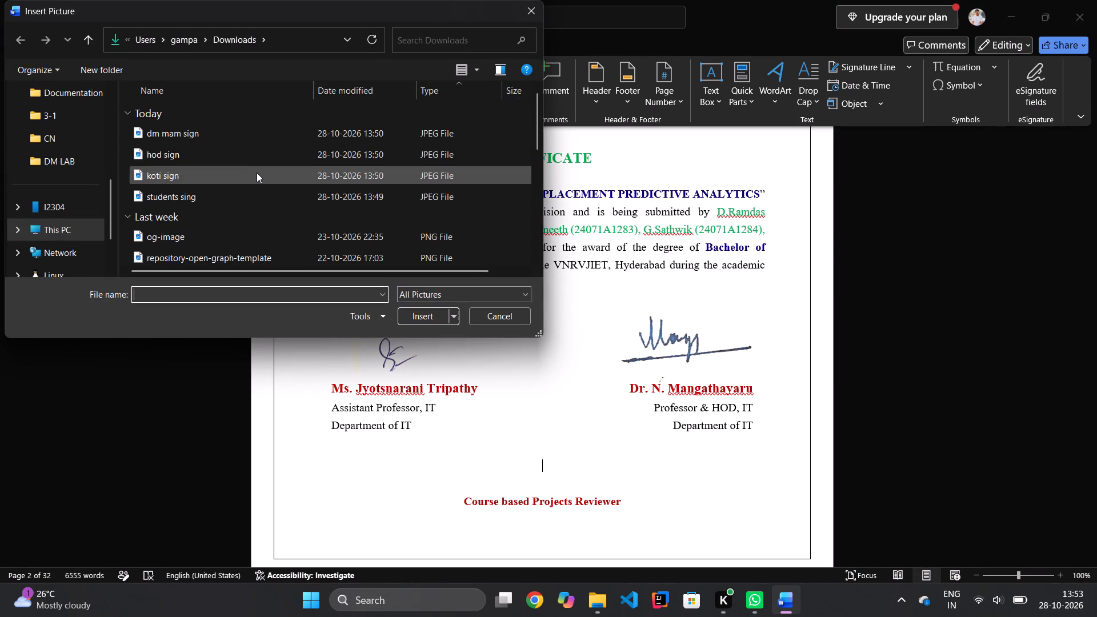
pyautogui.click(255, 175)
pyautogui.click(423, 319)
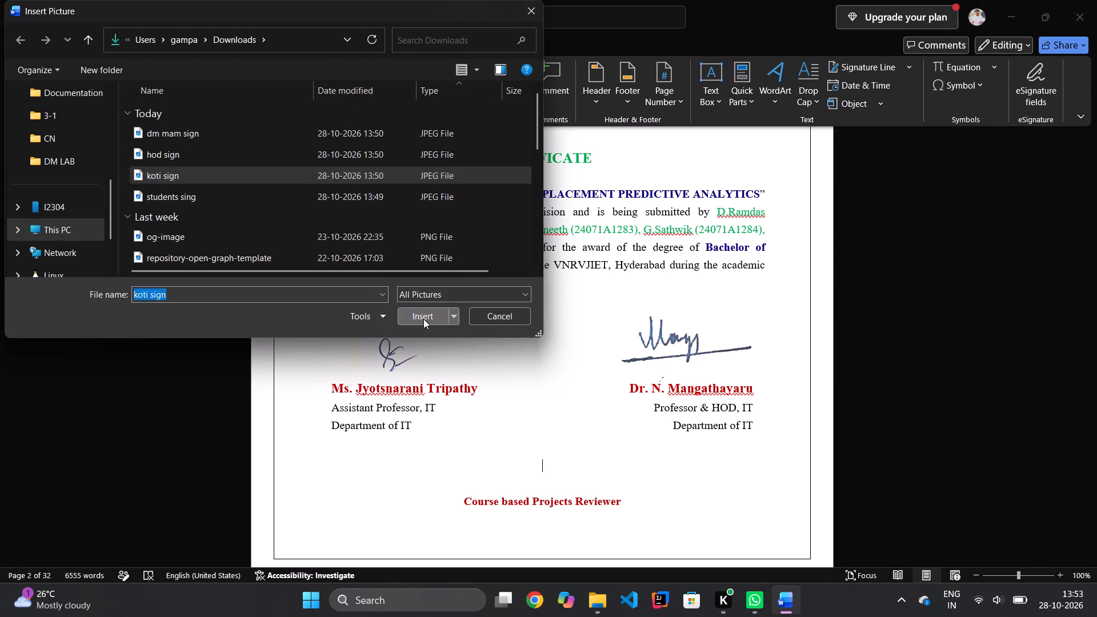
# Crop the top and bottom of the reviewer signature picture close to the handwriting, leaving a height of about 3.6 cm.
pyautogui.scroll(-1, 494, 402)
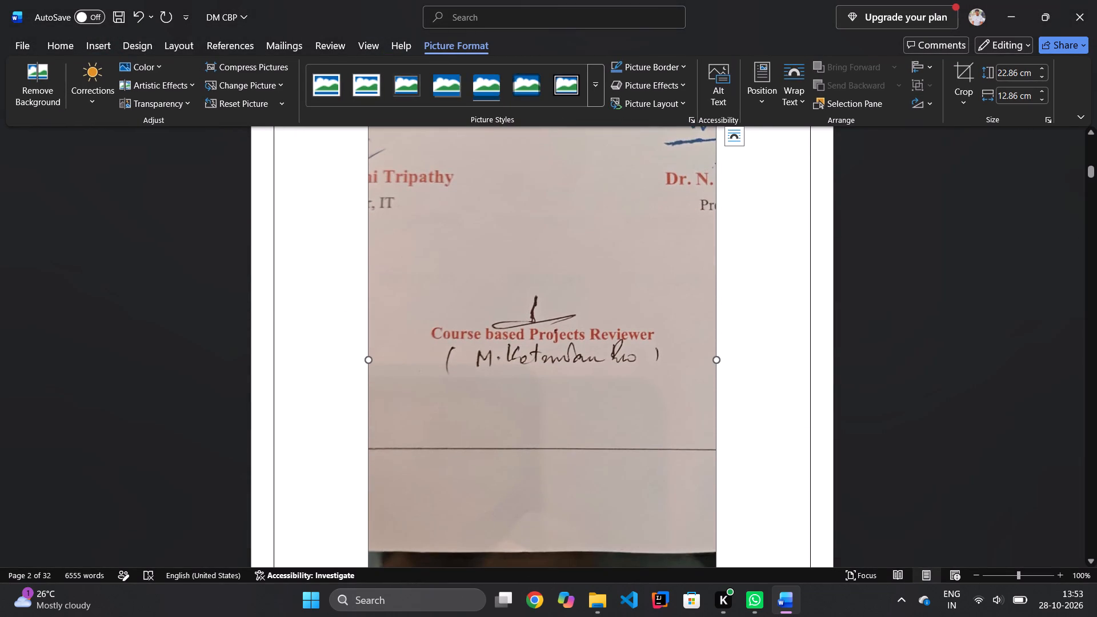
pyautogui.click(962, 73)
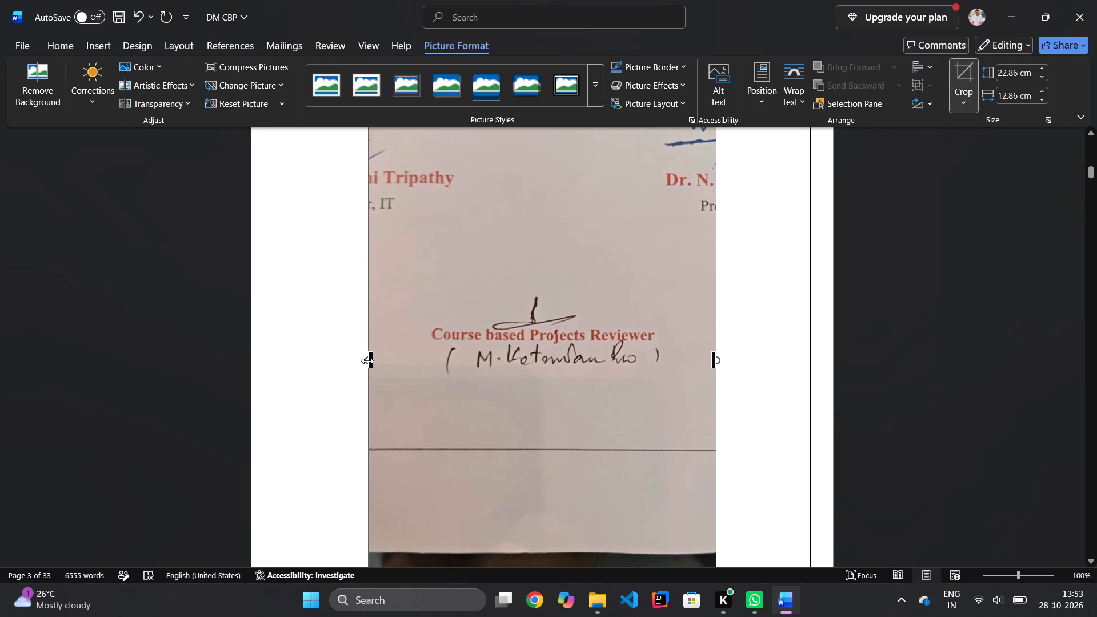
pyautogui.scroll(2, 417, 362)
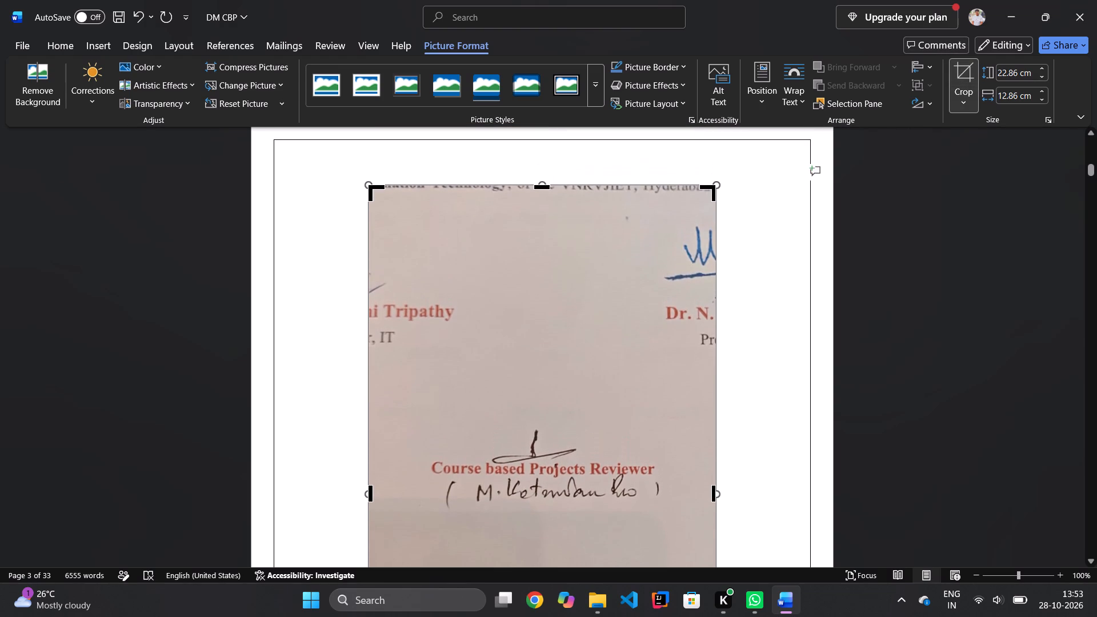
pyautogui.moveTo(545, 187); pyautogui.dragTo(558, 412)
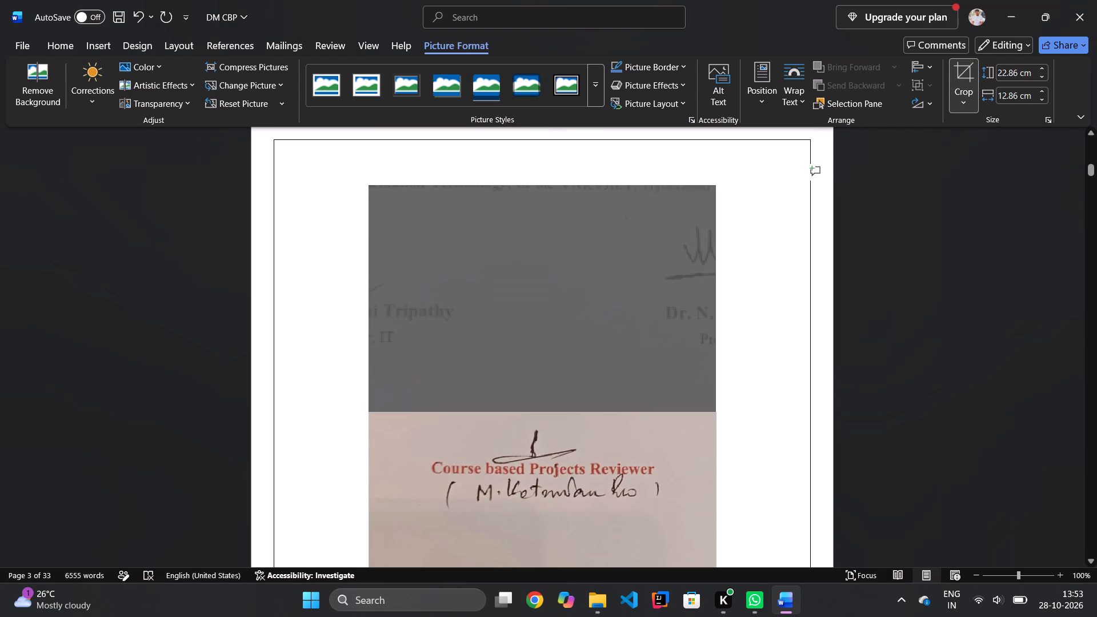
pyautogui.moveTo(558, 412); pyautogui.dragTo(559, 421)
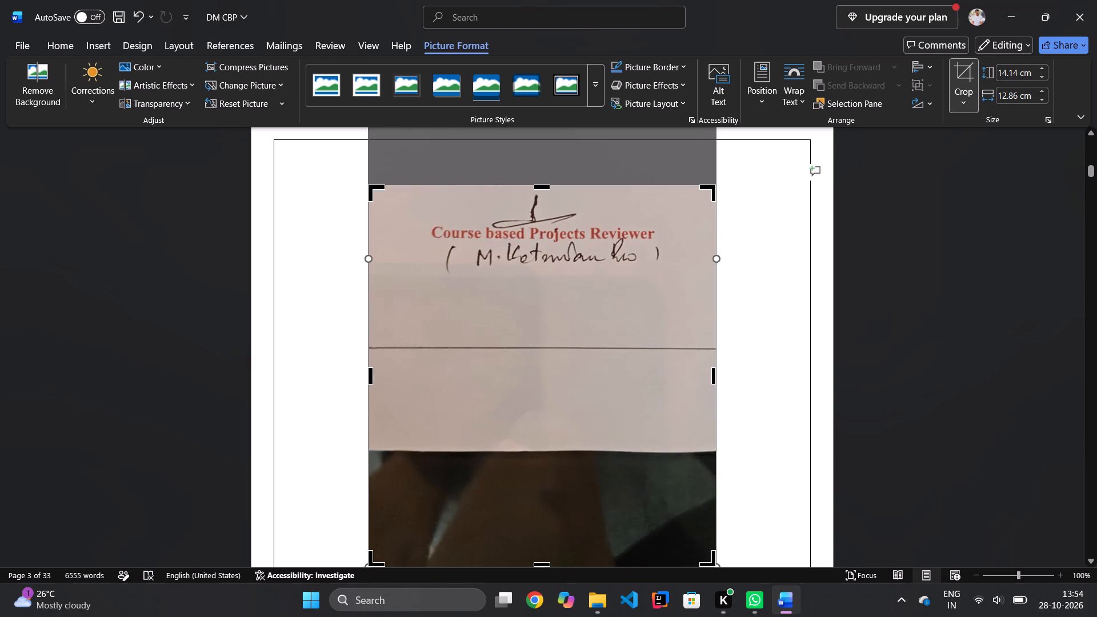
pyautogui.moveTo(545, 564); pyautogui.dragTo(629, 266)
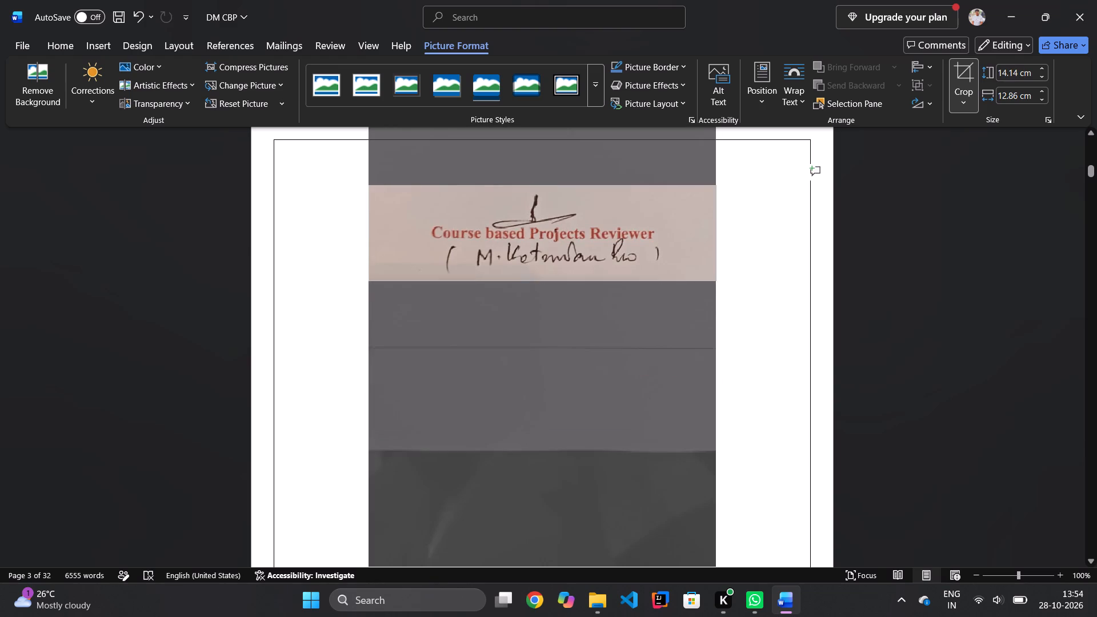
pyautogui.moveTo(629, 266); pyautogui.dragTo(629, 283)
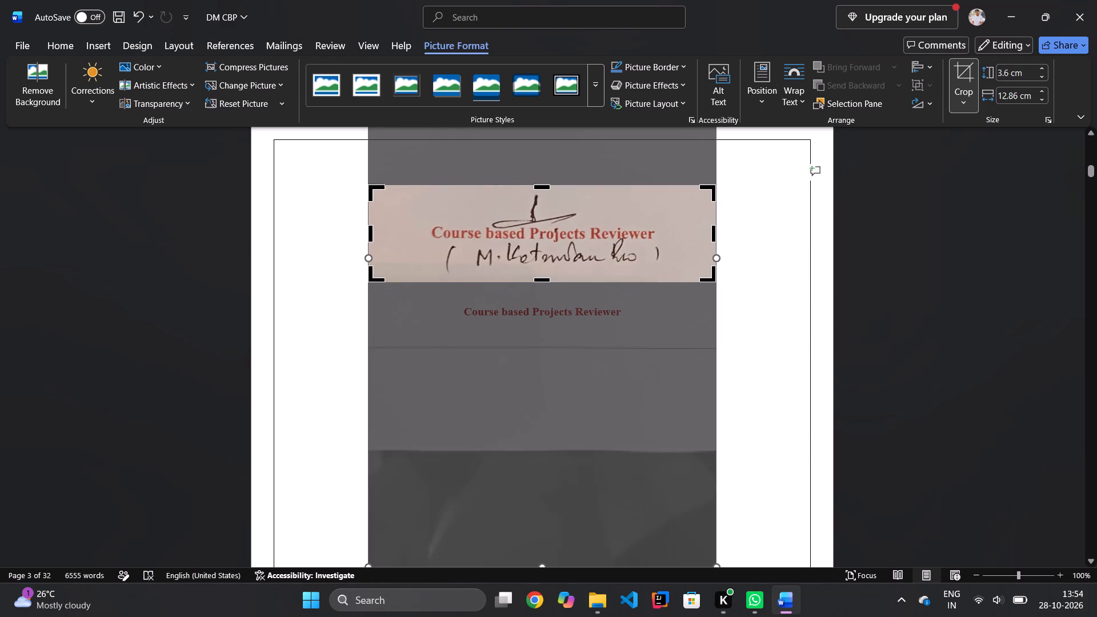
# Crop both sides of the reviewer signature picture close to its printed title and handwriting.
pyautogui.moveTo(712, 231); pyautogui.dragTo(670, 235)
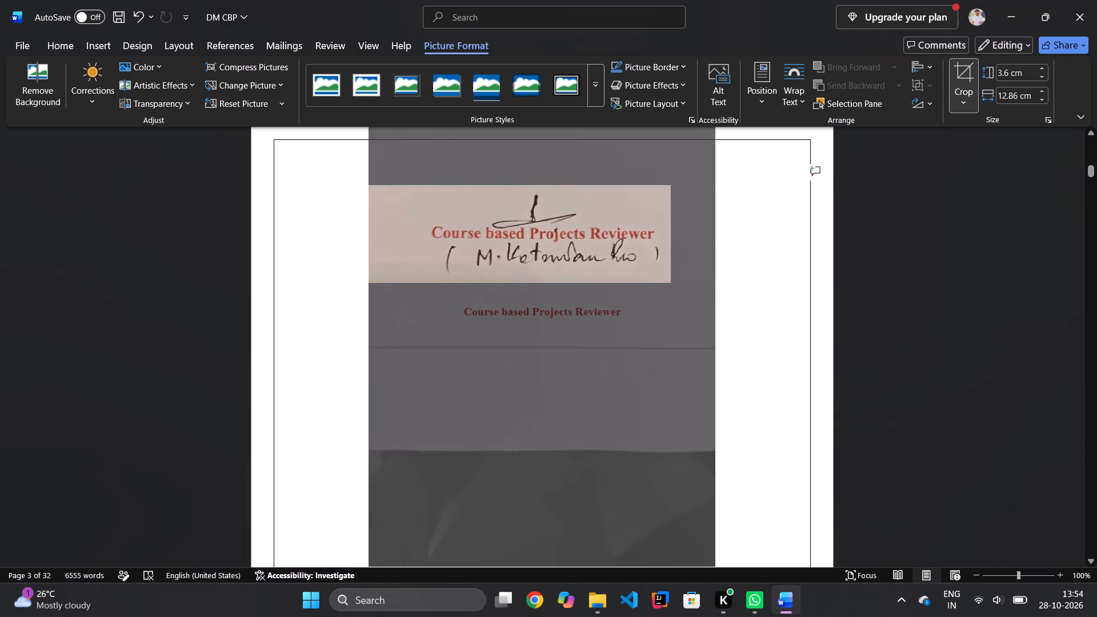
pyautogui.moveTo(670, 235); pyautogui.dragTo(667, 237)
pyautogui.moveTo(667, 237); pyautogui.dragTo(663, 239)
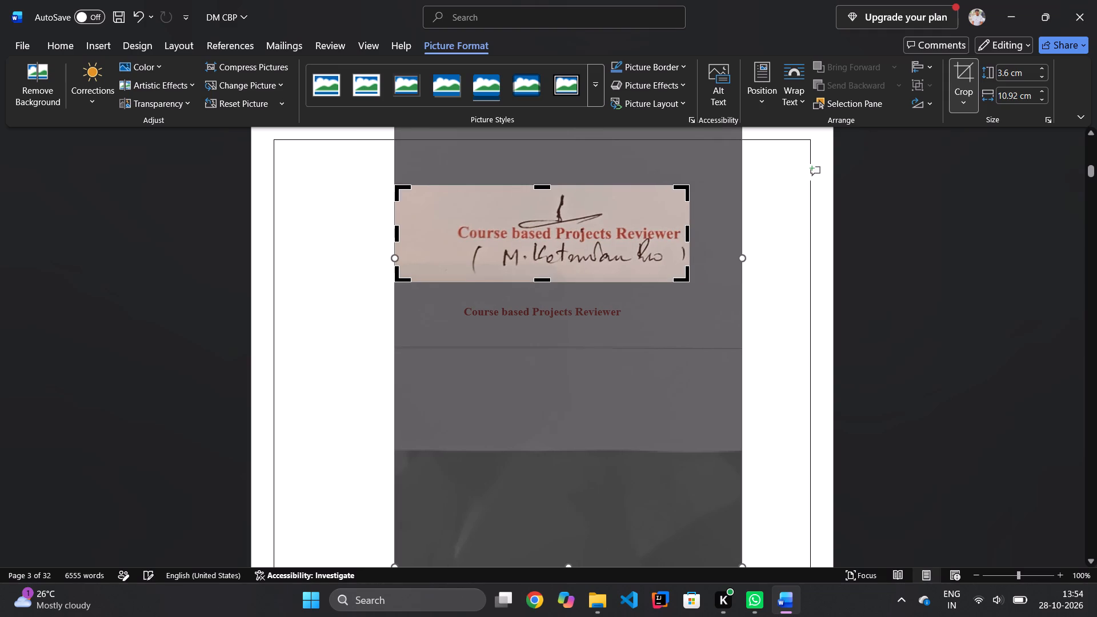
pyautogui.moveTo(397, 229); pyautogui.dragTo(454, 235)
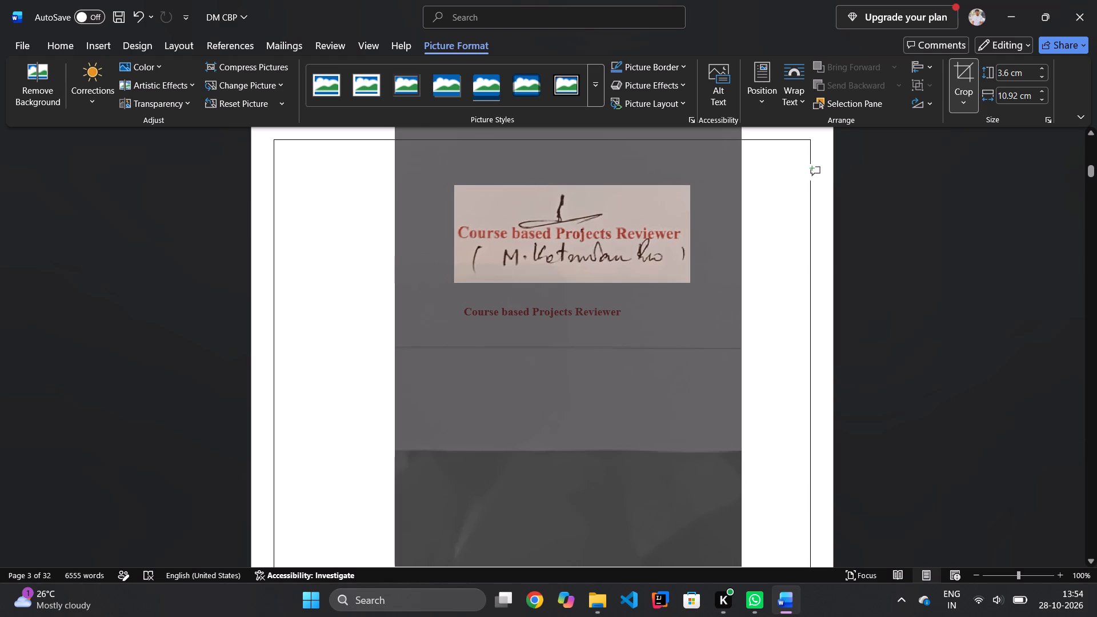
pyautogui.moveTo(454, 235); pyautogui.dragTo(451, 235)
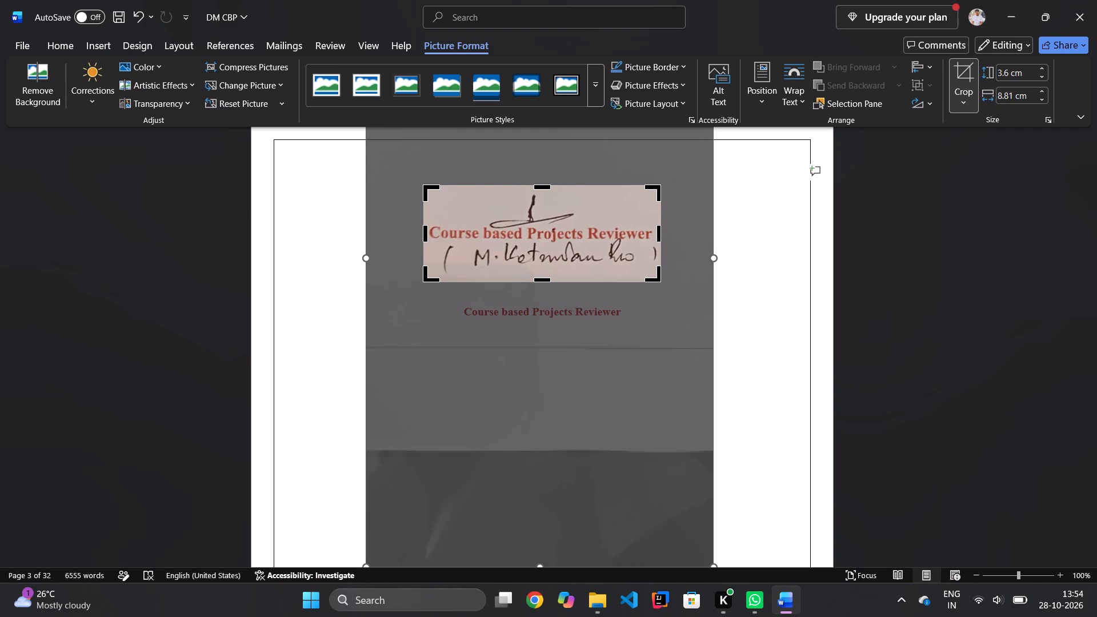
# Apply the crop to the reviewer signature picture.
pyautogui.click(731, 315)
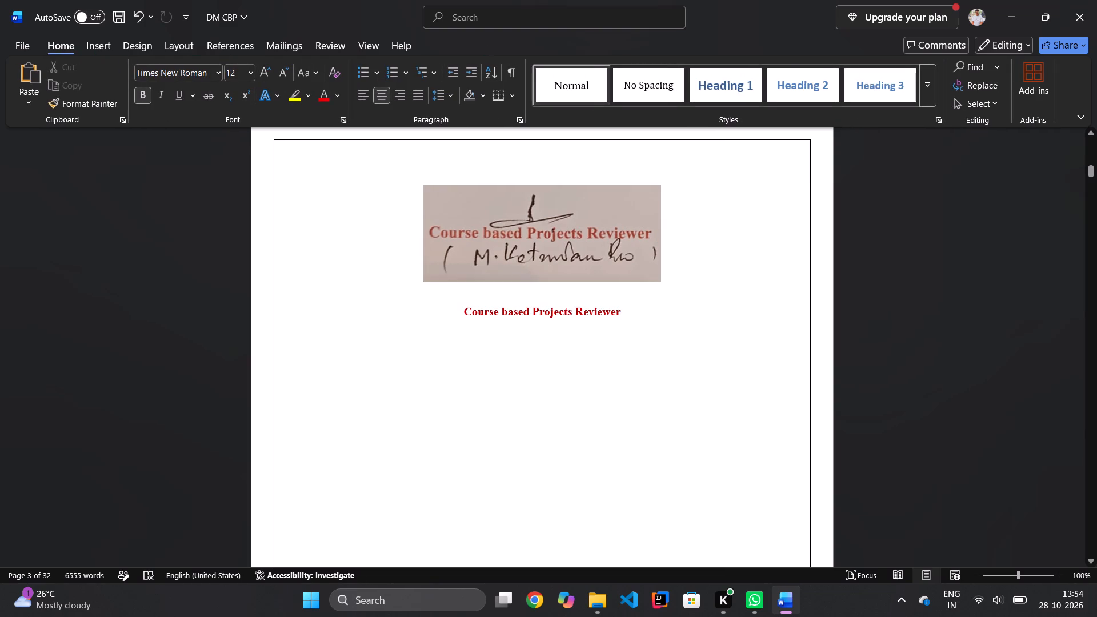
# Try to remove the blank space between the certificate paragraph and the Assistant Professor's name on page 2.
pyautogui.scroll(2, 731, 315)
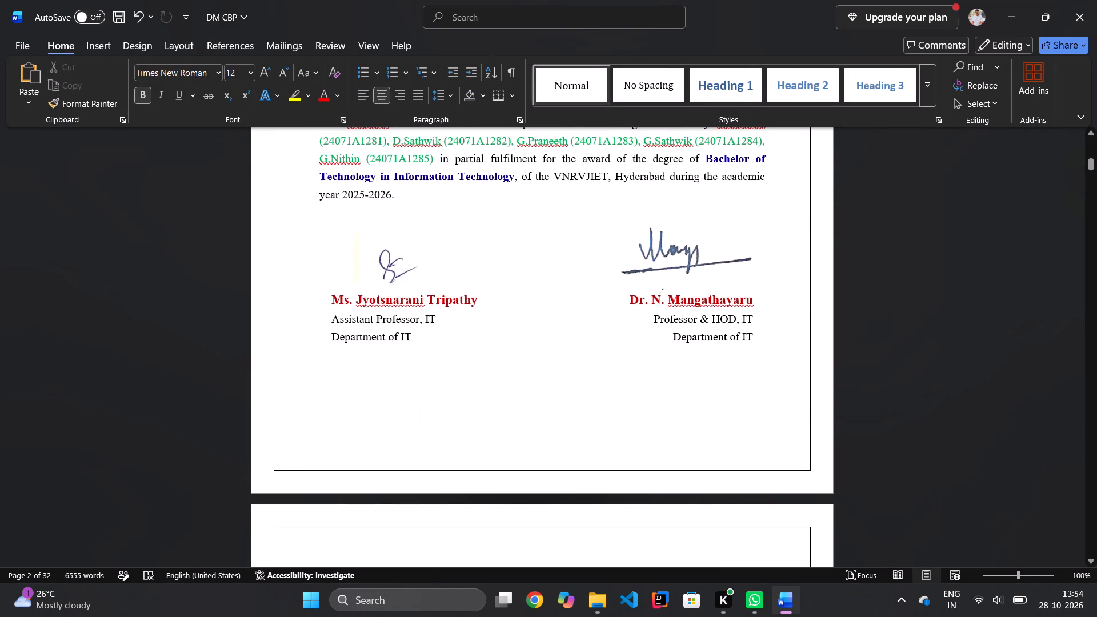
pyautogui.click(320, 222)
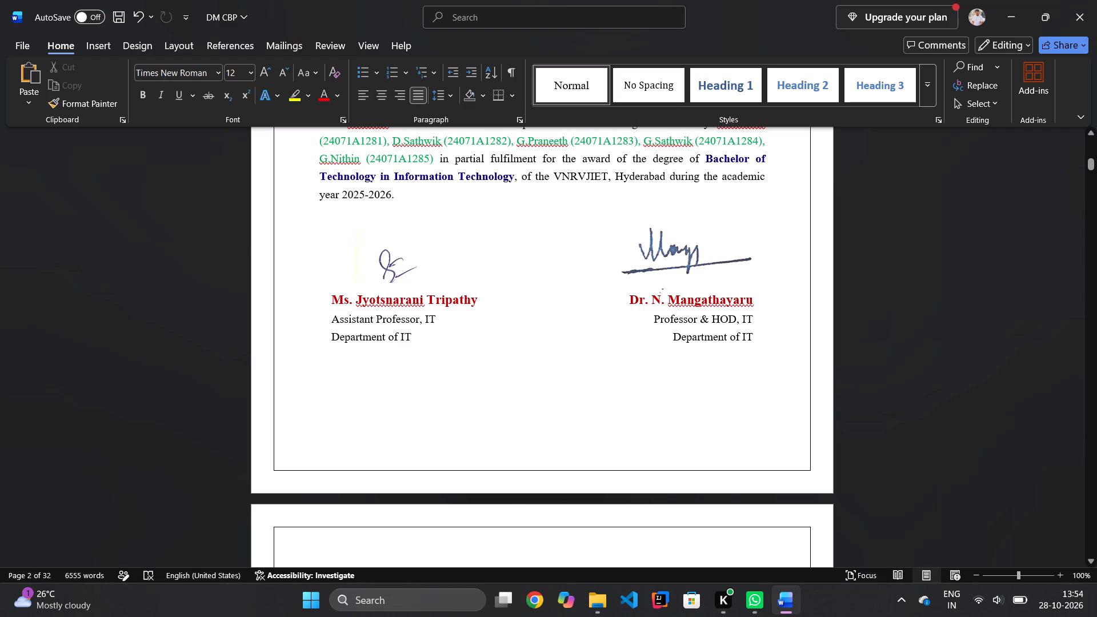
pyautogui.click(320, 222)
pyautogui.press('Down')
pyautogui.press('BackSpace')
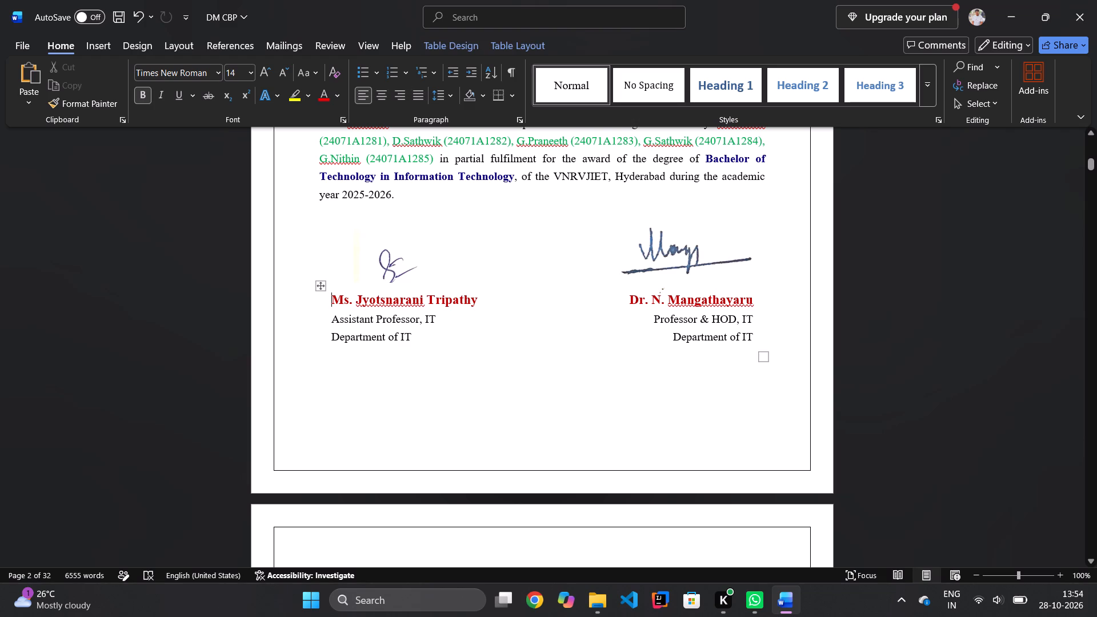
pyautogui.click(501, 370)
# Scale the reviewer signature picture down proportionally until it is only slightly wider than the "Course based Projects Reviewer" line below it.
pyautogui.scroll(-1, 474, 551)
pyautogui.click(591, 358)
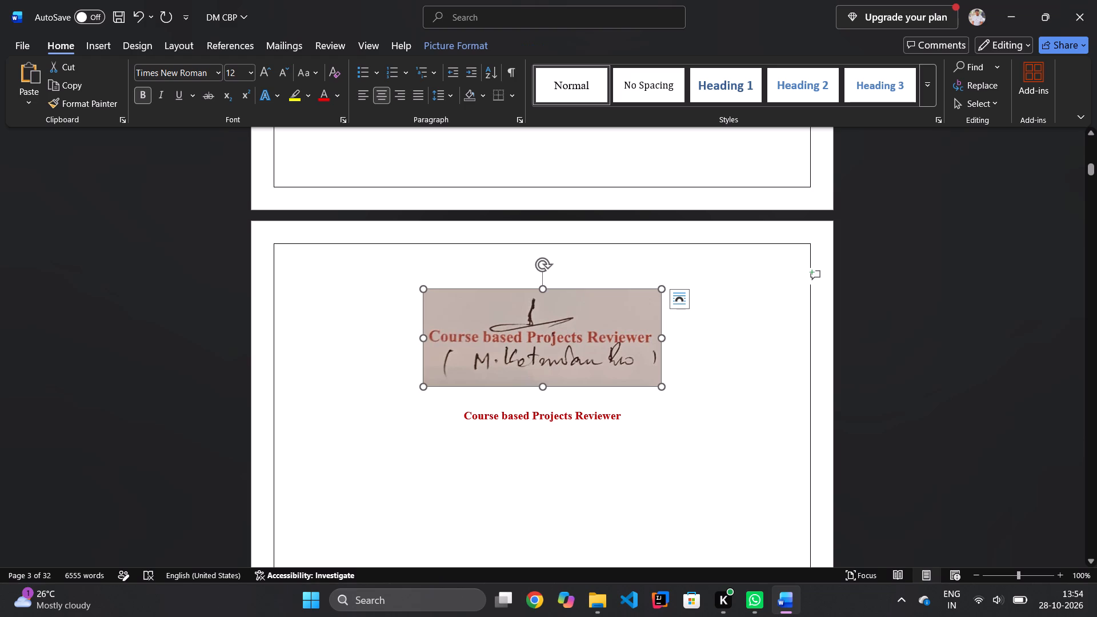
pyautogui.moveTo(660, 387); pyautogui.dragTo(614, 343)
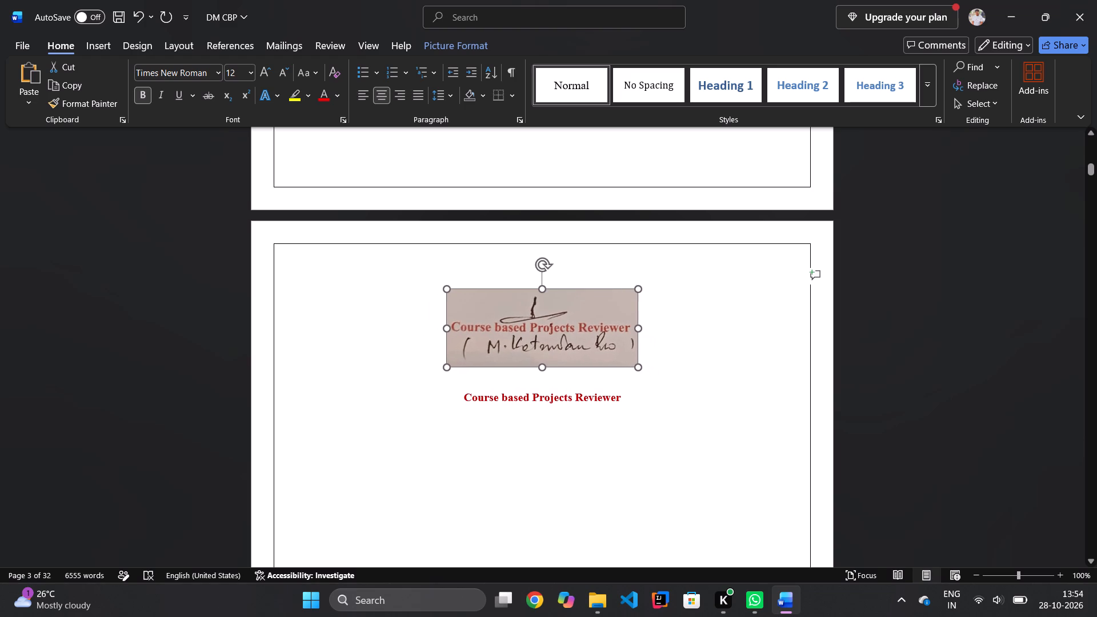
pyautogui.click(466, 447)
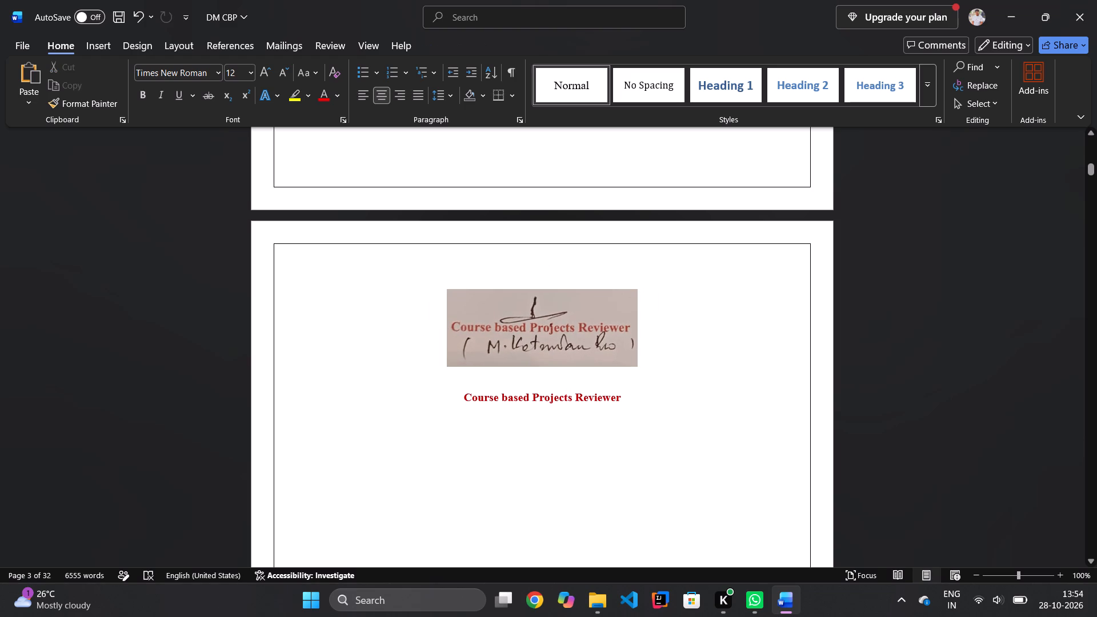
# Try to remove the blank lines ahead of the reviewer signature picture.
pyautogui.press('BackSpace')
pyautogui.press('BackSpace')
# Scale the reviewer signature picture down slightly, keeping its proportions.
pyautogui.click(561, 328)
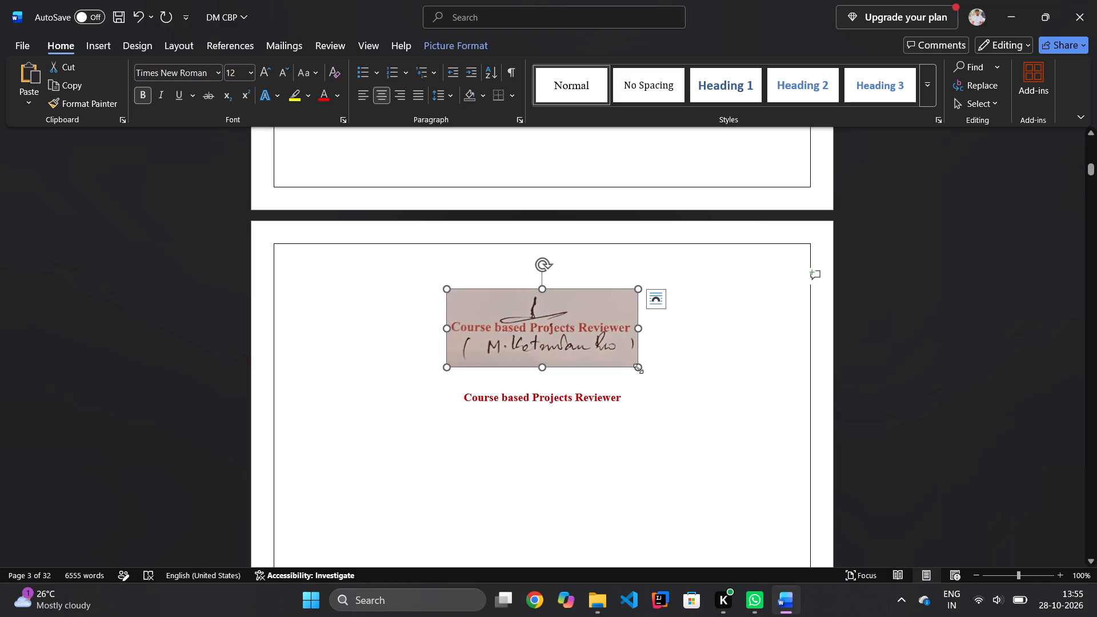
pyautogui.moveTo(638, 368); pyautogui.dragTo(625, 359)
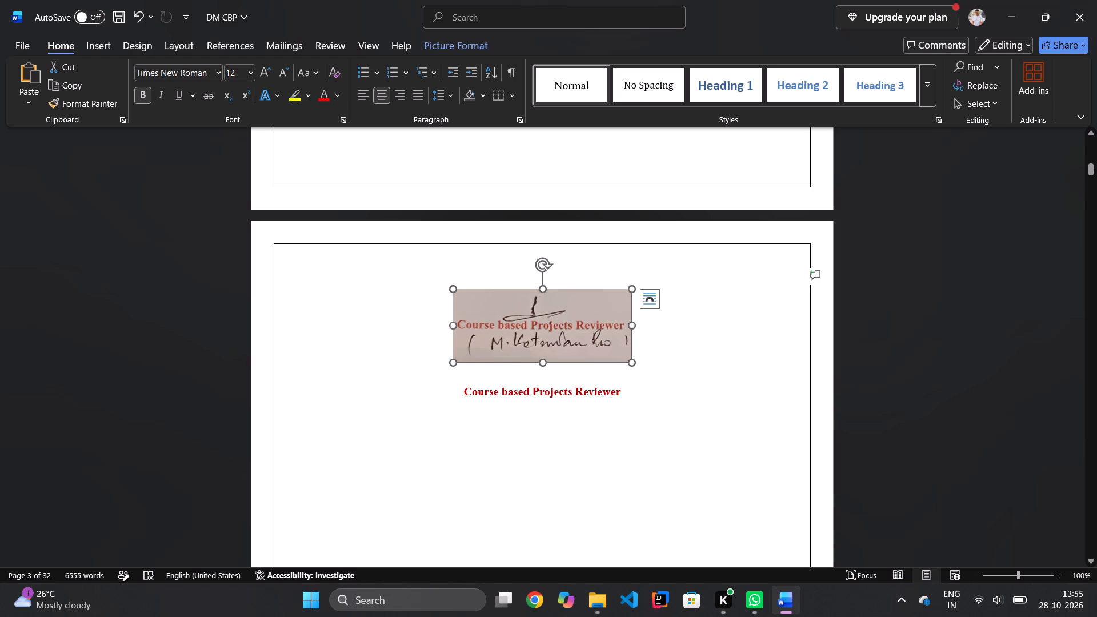
# Set the reviewer signature picture to Tight text wrapping.
pyautogui.scroll(1, 691, 410)
pyautogui.scroll(-1, 691, 410)
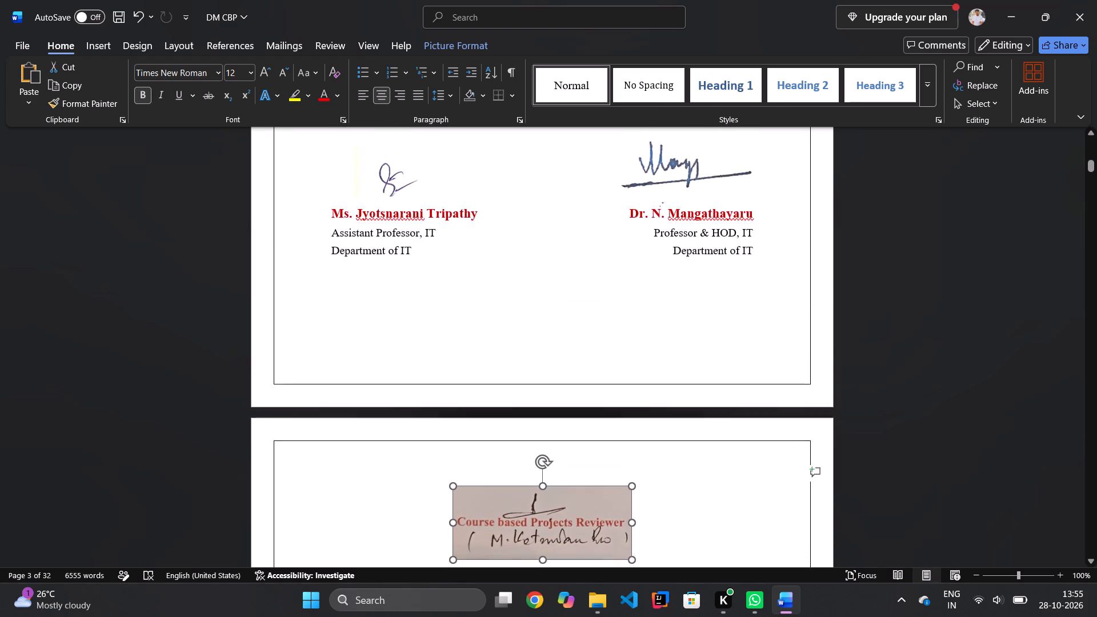
pyautogui.scroll(-1, 691, 410)
pyautogui.click(611, 520)
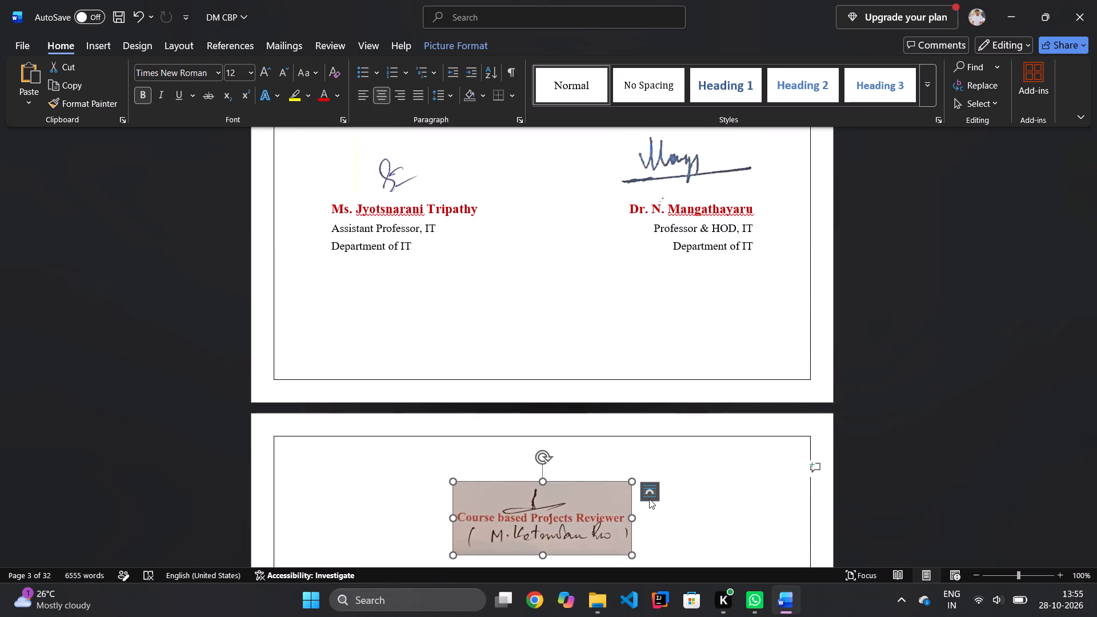
pyautogui.click(649, 499)
pyautogui.click(718, 462)
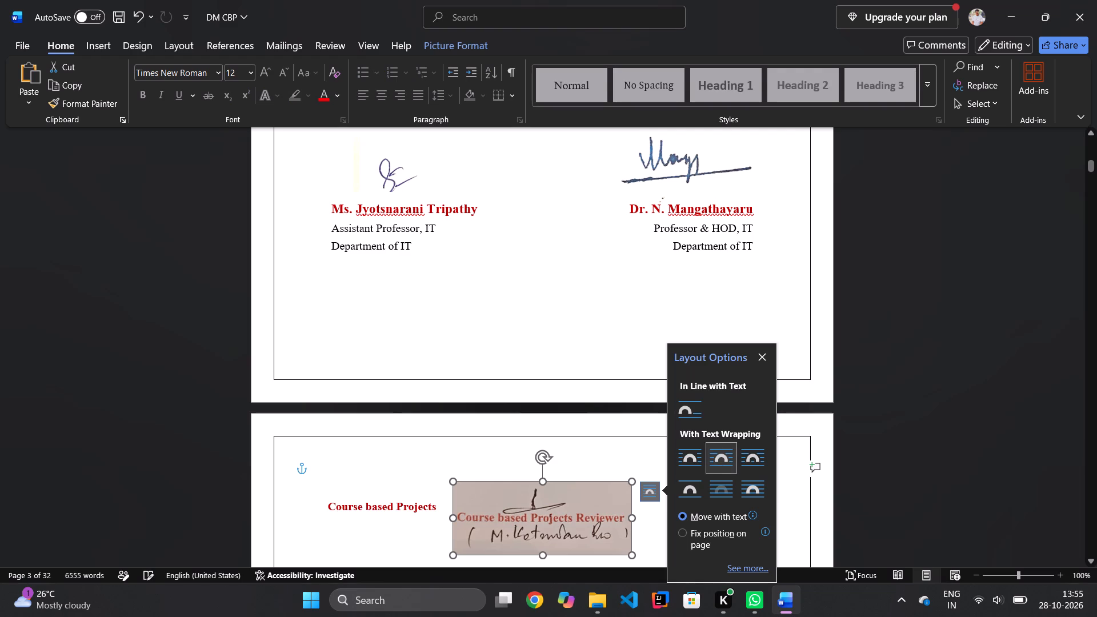
# Move the reviewer signature picture onto the certificate page, near the centre below the two signatories' details.
pyautogui.moveTo(530, 516); pyautogui.dragTo(539, 286)
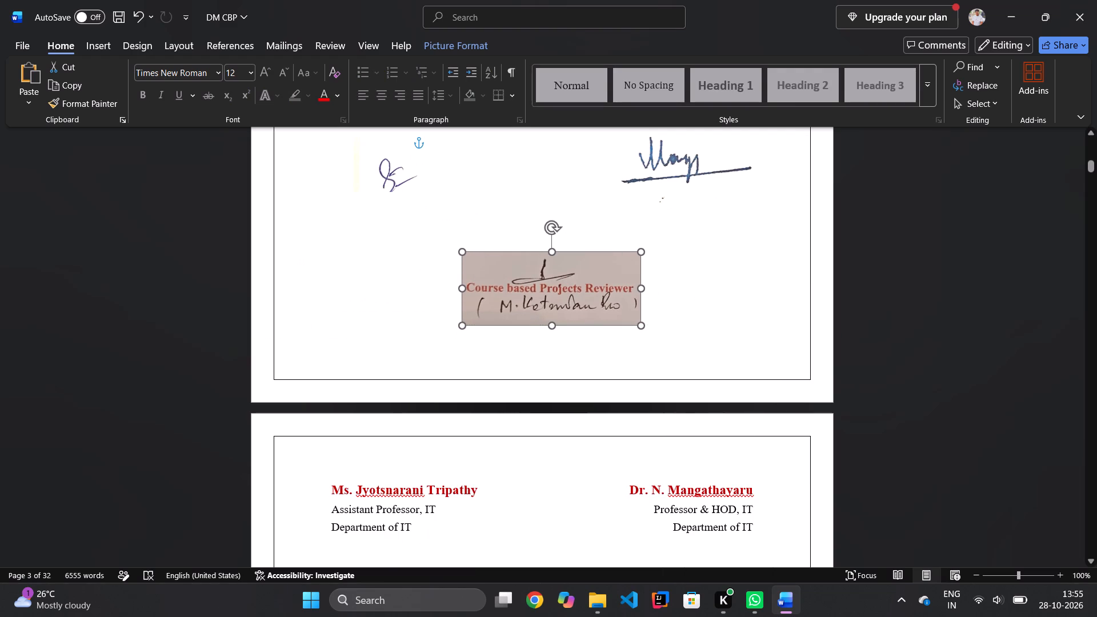
pyautogui.moveTo(539, 286); pyautogui.dragTo(524, 295)
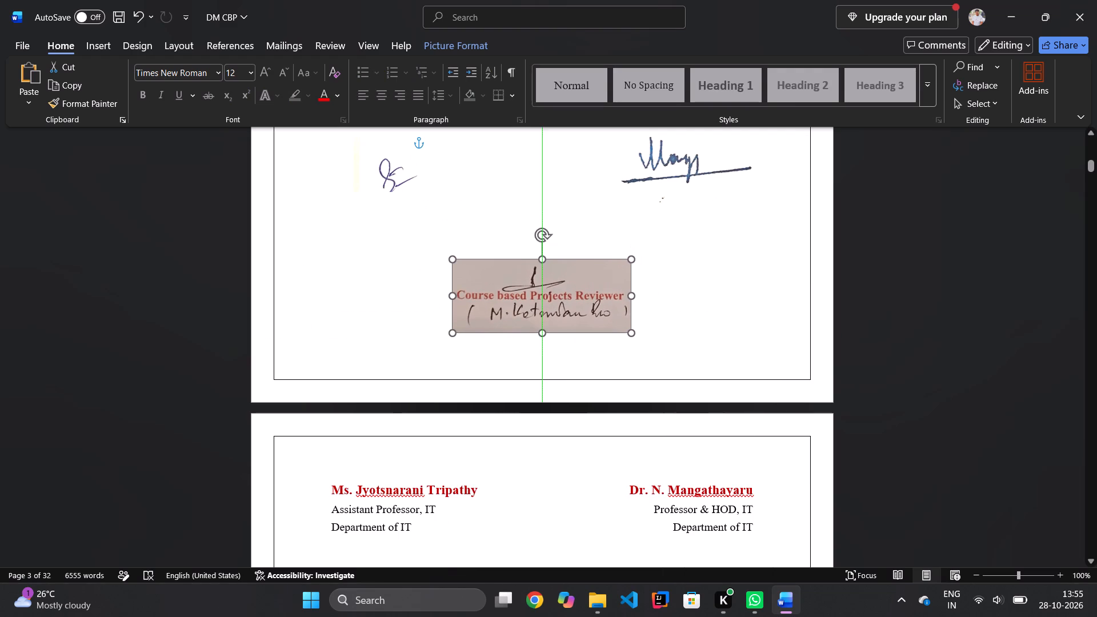
pyautogui.moveTo(524, 295); pyautogui.dragTo(517, 347)
pyautogui.scroll(1, 517, 347)
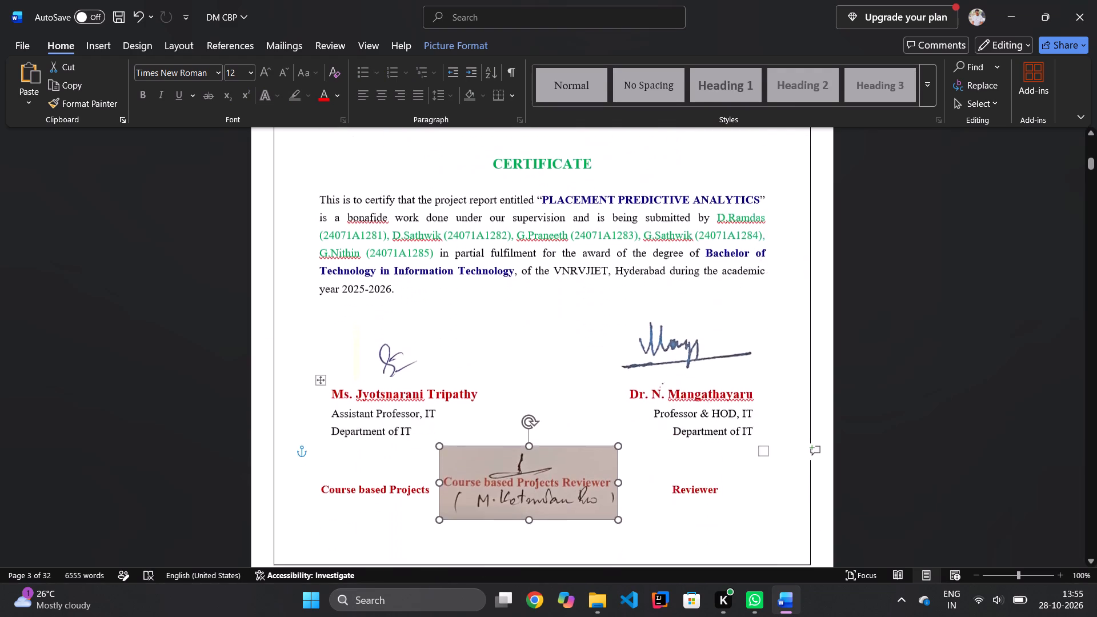
# Delete the empty line between "DEPARTMENT OF INFORMATION TECHNOLOGY" and the CERTIFICATE heading.
pyautogui.scroll(1, 517, 347)
pyautogui.click(535, 406)
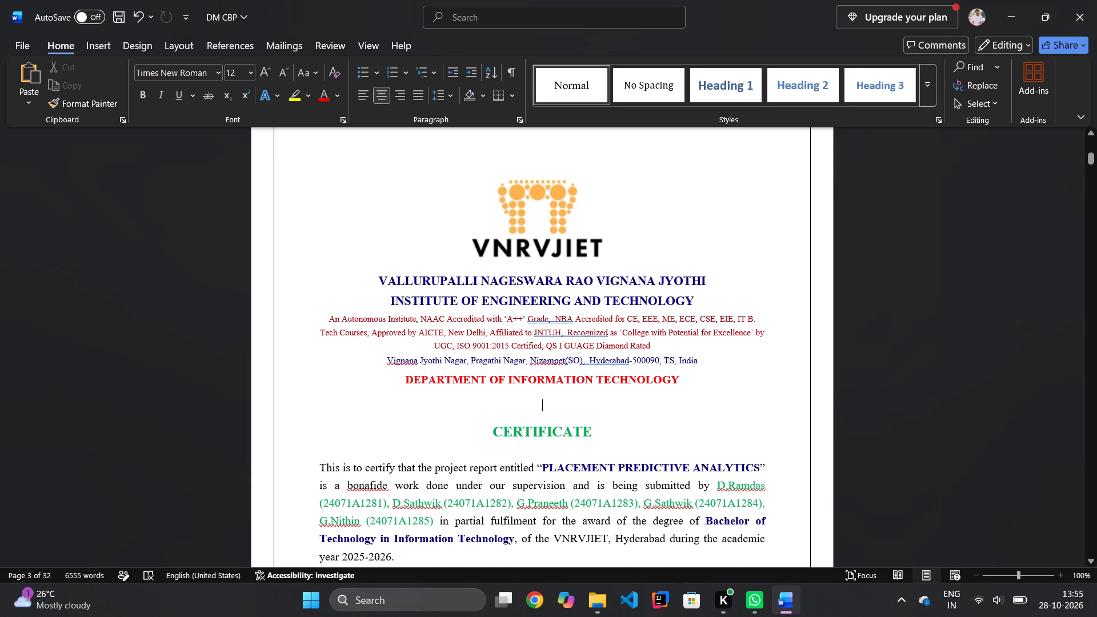
pyautogui.press('BackSpace')
pyautogui.press('BackSpace')
# Reposition the reviewer signature picture near the centre of the certificate page, below the two other signatures.
pyautogui.scroll(-1, 535, 406)
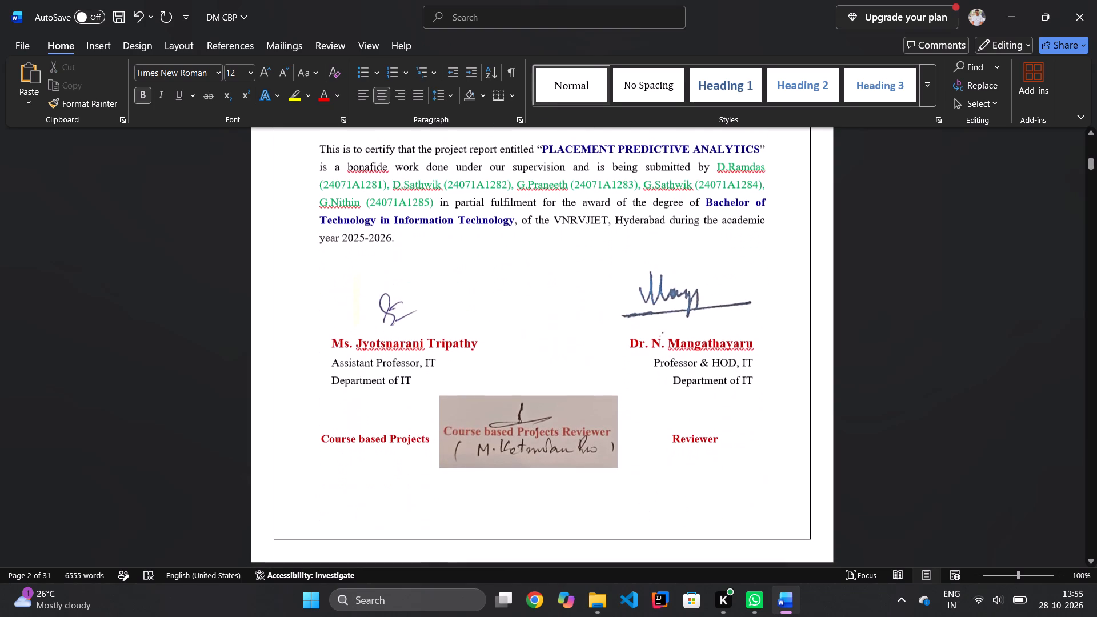
pyautogui.scroll(-1, 535, 406)
pyautogui.click(576, 452)
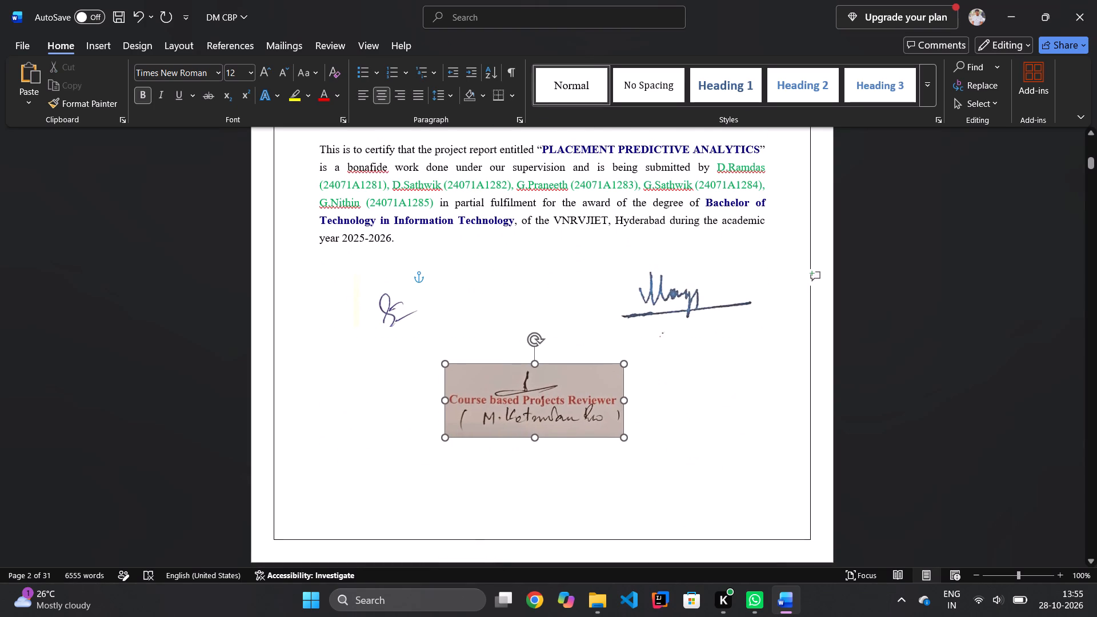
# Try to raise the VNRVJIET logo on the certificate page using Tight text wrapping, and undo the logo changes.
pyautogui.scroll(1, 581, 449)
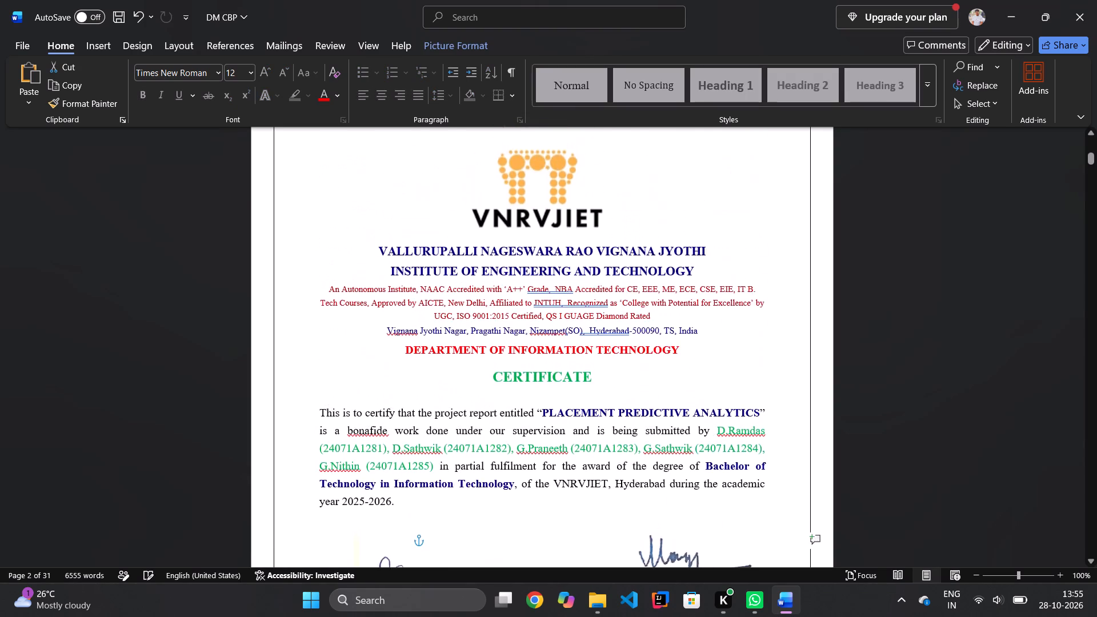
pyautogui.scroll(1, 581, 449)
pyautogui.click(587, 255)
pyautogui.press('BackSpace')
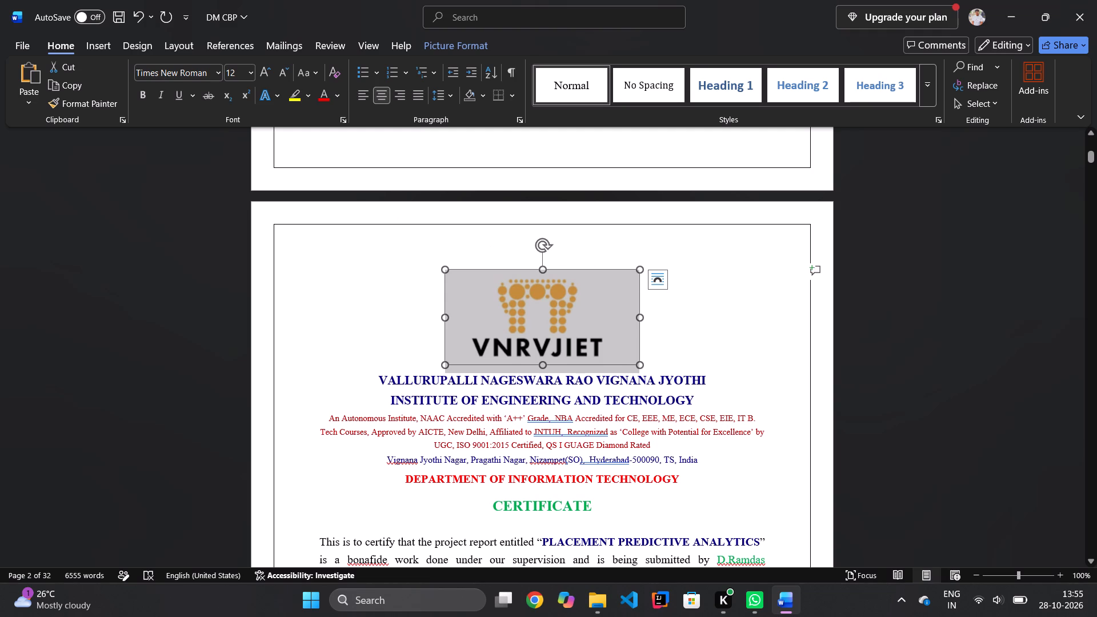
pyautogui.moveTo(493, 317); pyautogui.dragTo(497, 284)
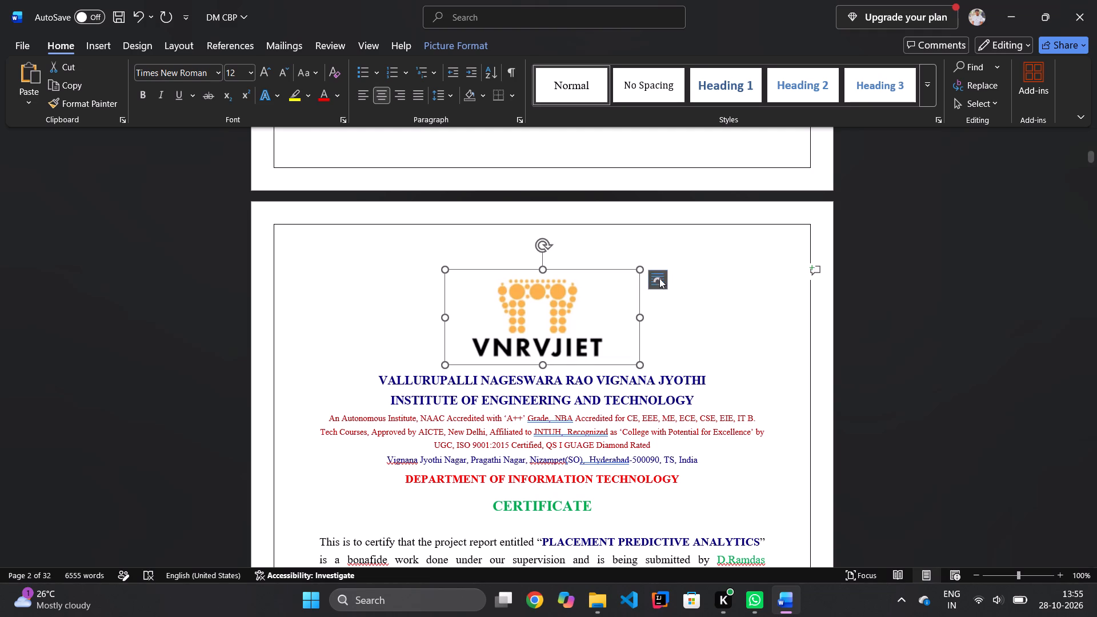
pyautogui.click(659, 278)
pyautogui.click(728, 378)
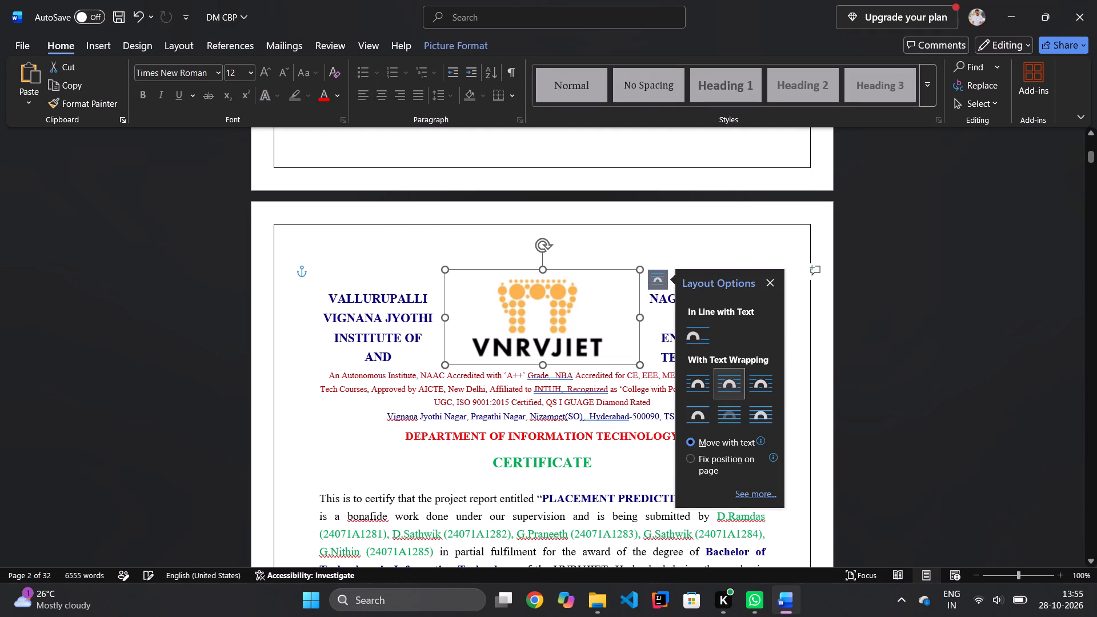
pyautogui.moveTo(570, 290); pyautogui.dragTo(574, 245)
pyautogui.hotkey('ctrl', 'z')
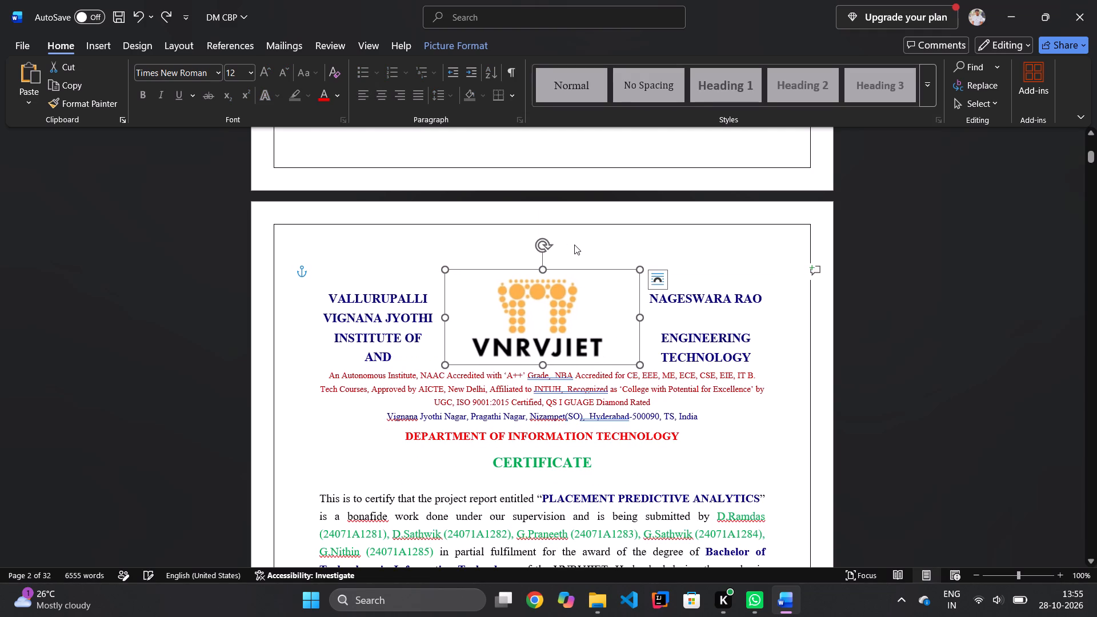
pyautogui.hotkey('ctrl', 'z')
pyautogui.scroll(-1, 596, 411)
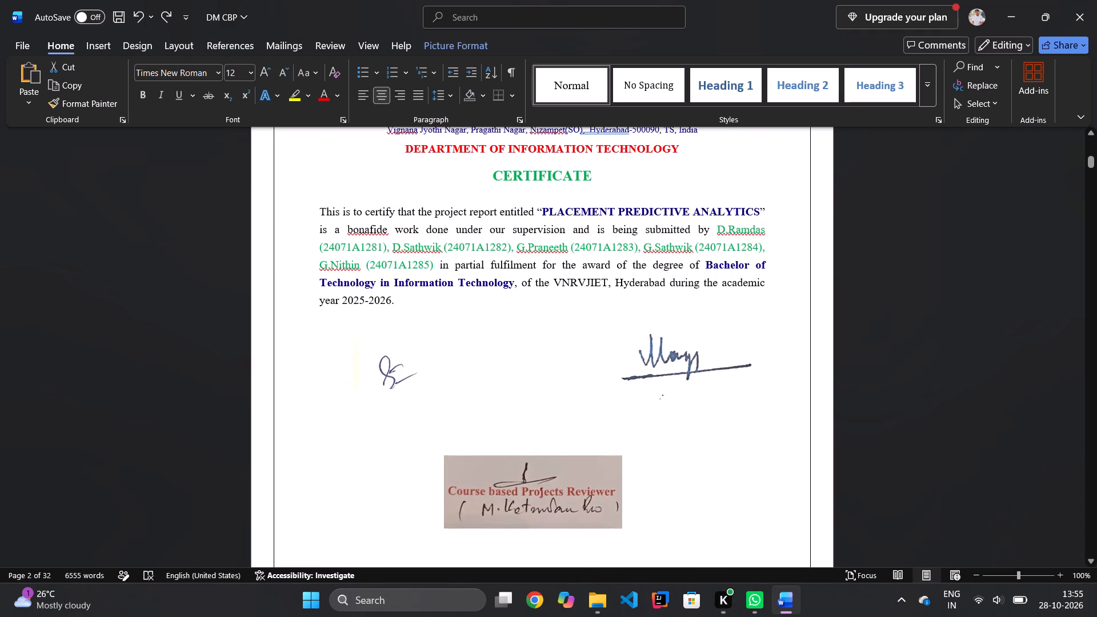
# Apply a brightness/contrast correction to the reviewer signature picture that turns its grey background white.
pyautogui.click(564, 476)
pyautogui.scroll(-1, 564, 476)
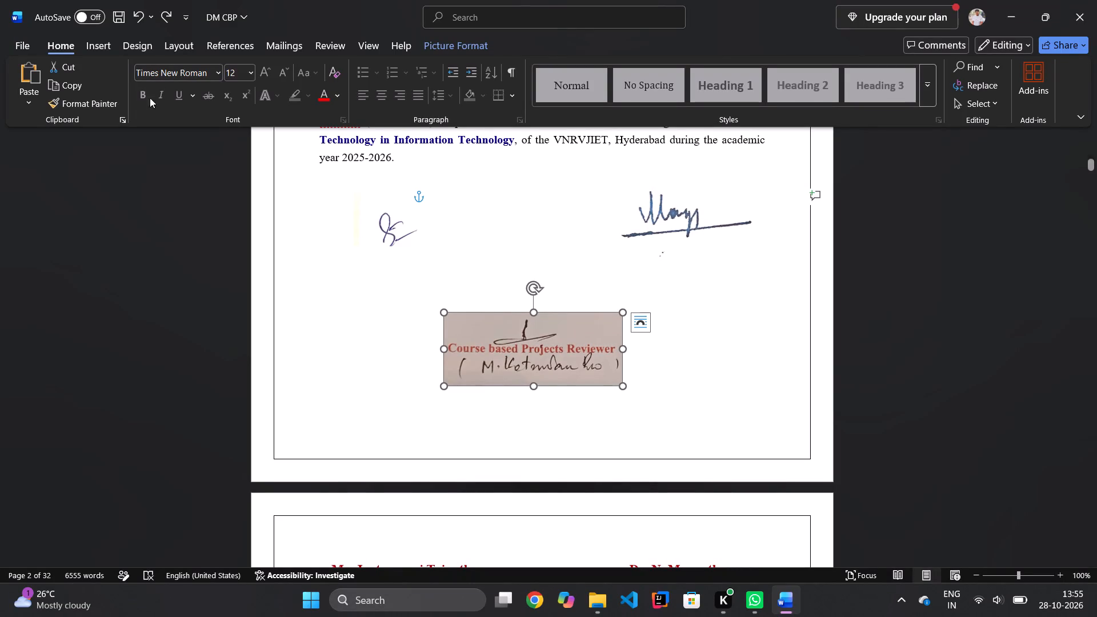
pyautogui.click(430, 45)
pyautogui.click(95, 94)
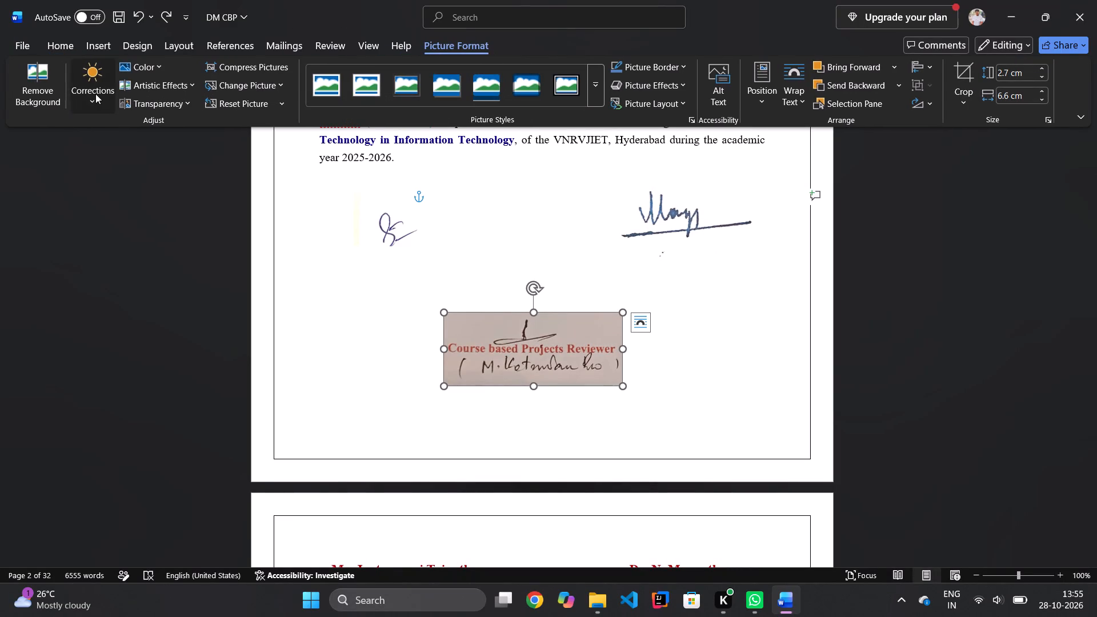
pyautogui.click(251, 318)
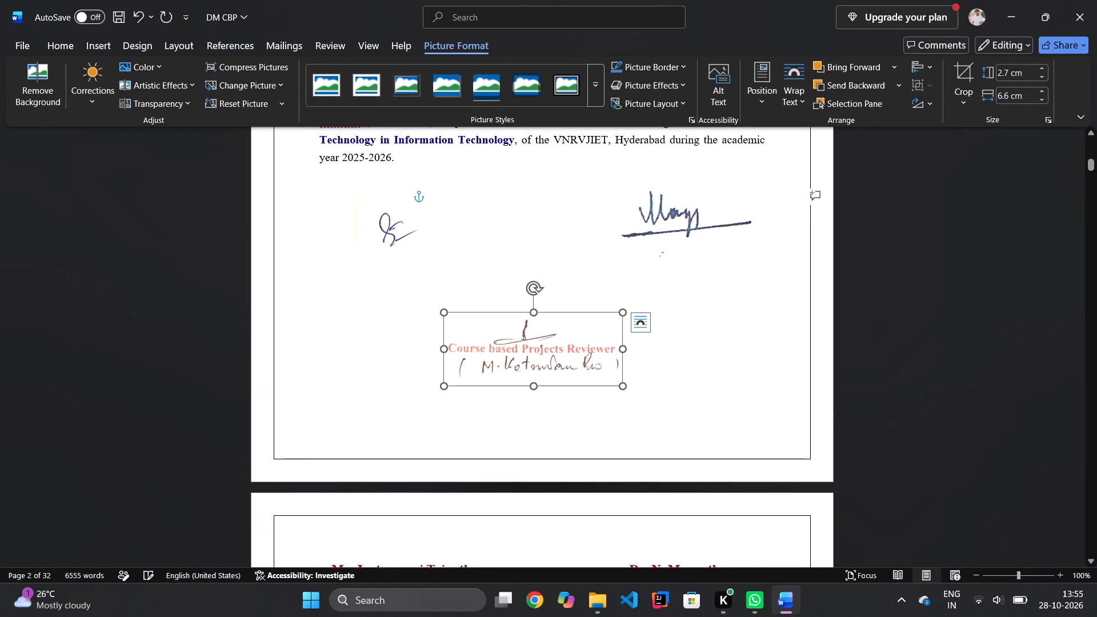
# Crop the bottom edge of the reviewer signature picture to a height of about 2.39 cm, shifting the image slightly within the frame.
pyautogui.click(966, 73)
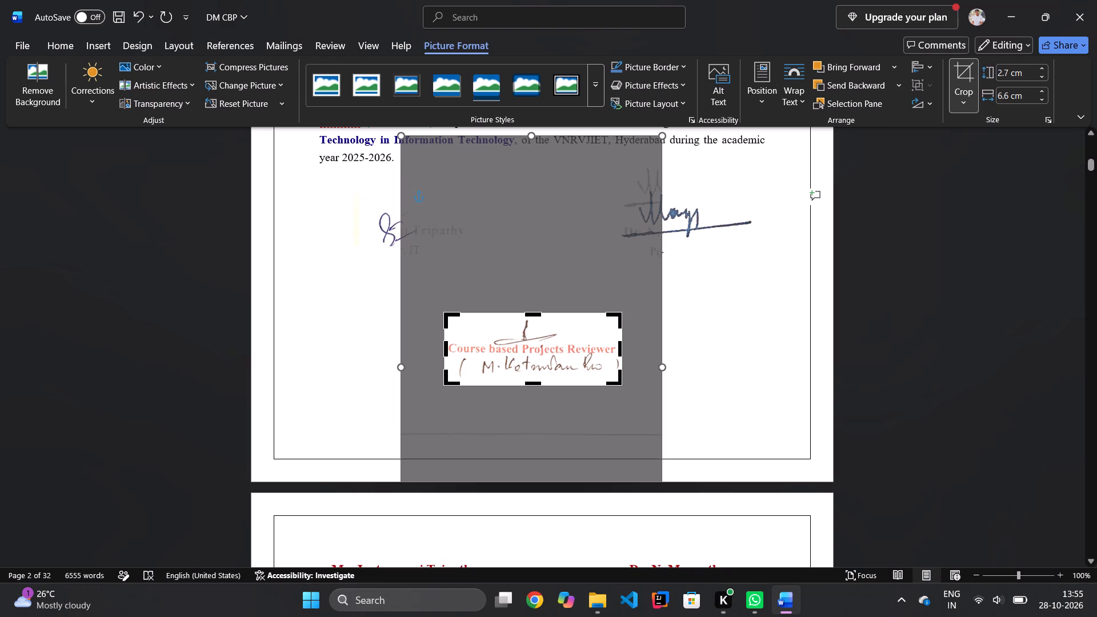
pyautogui.moveTo(532, 381); pyautogui.dragTo(548, 377)
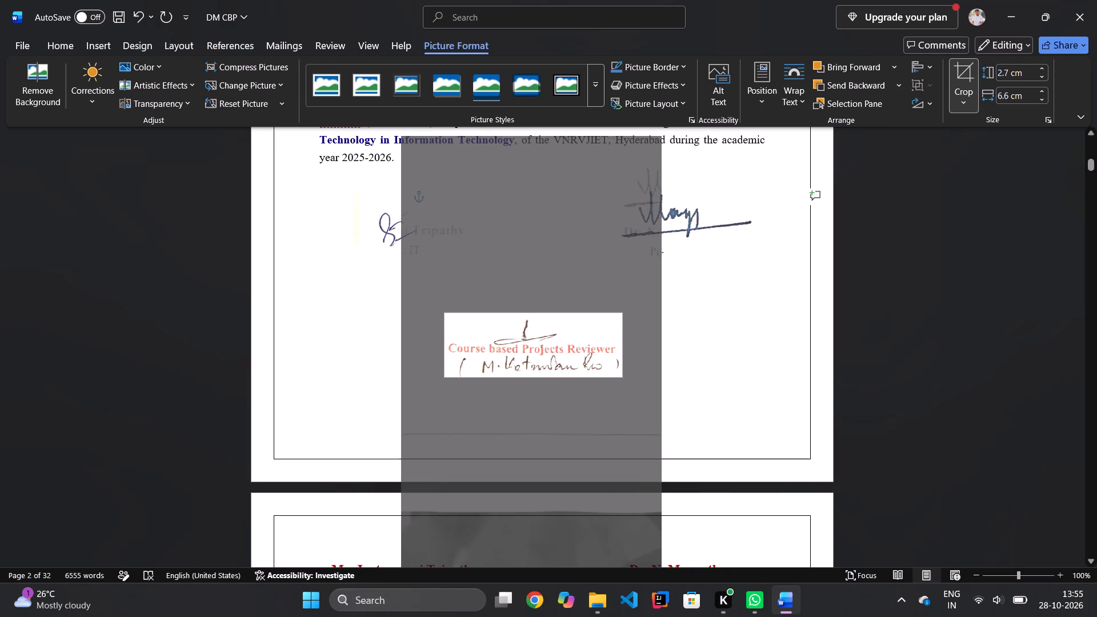
pyautogui.moveTo(548, 377); pyautogui.dragTo(549, 377)
pyautogui.click(450, 318)
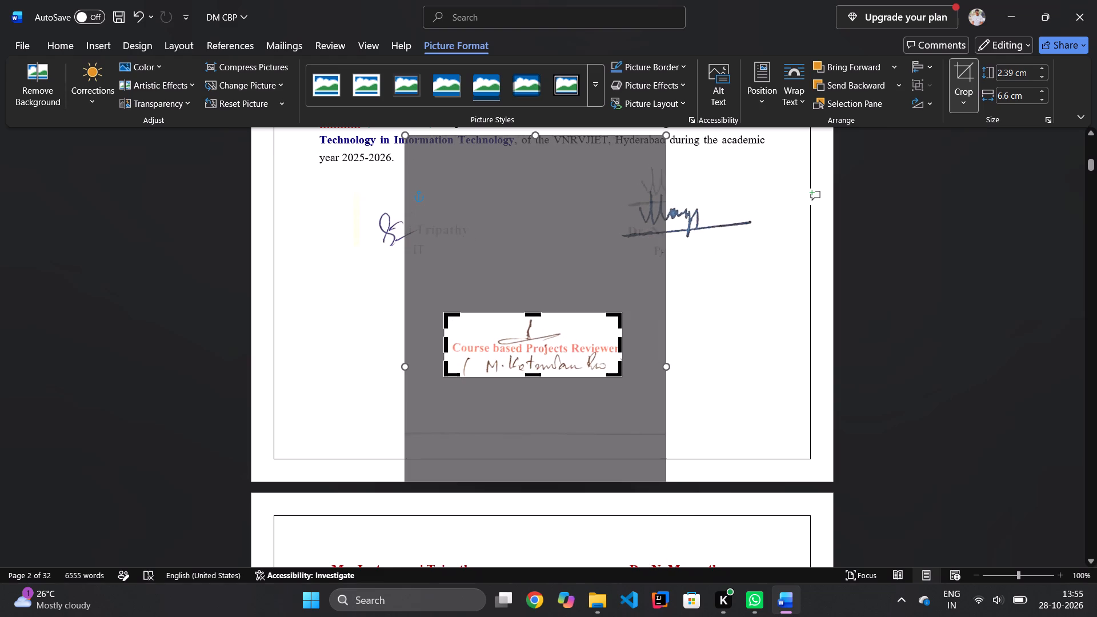
pyautogui.click(713, 365)
# Shrink the reviewer signature picture proportionally to about 5.88 cm wide and 2.13 cm high.
pyautogui.click(578, 355)
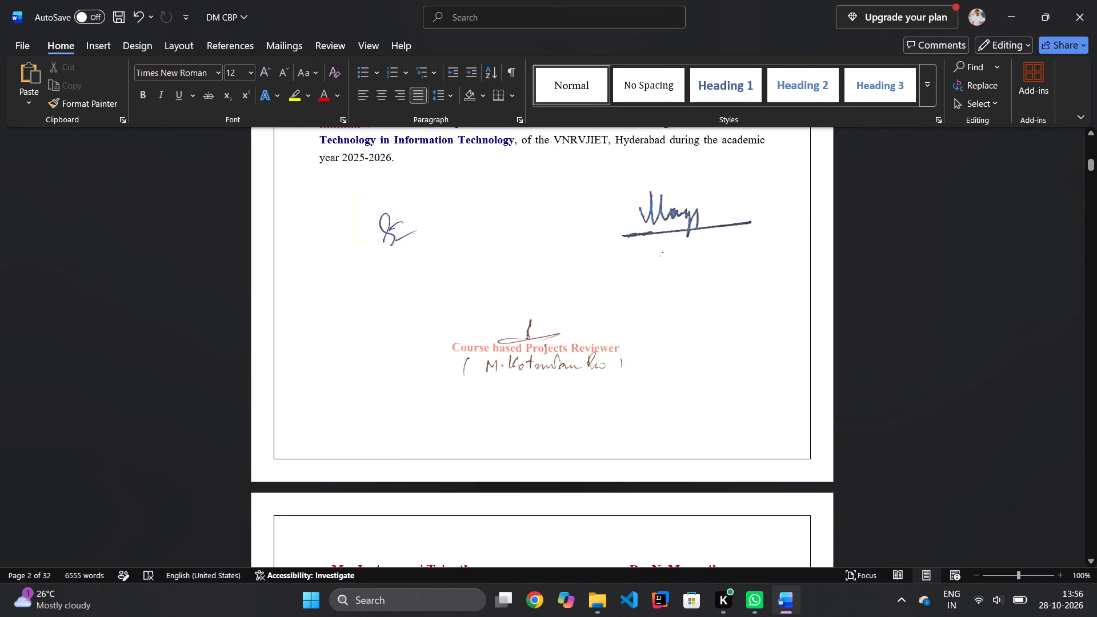
pyautogui.moveTo(621, 379); pyautogui.dragTo(602, 358)
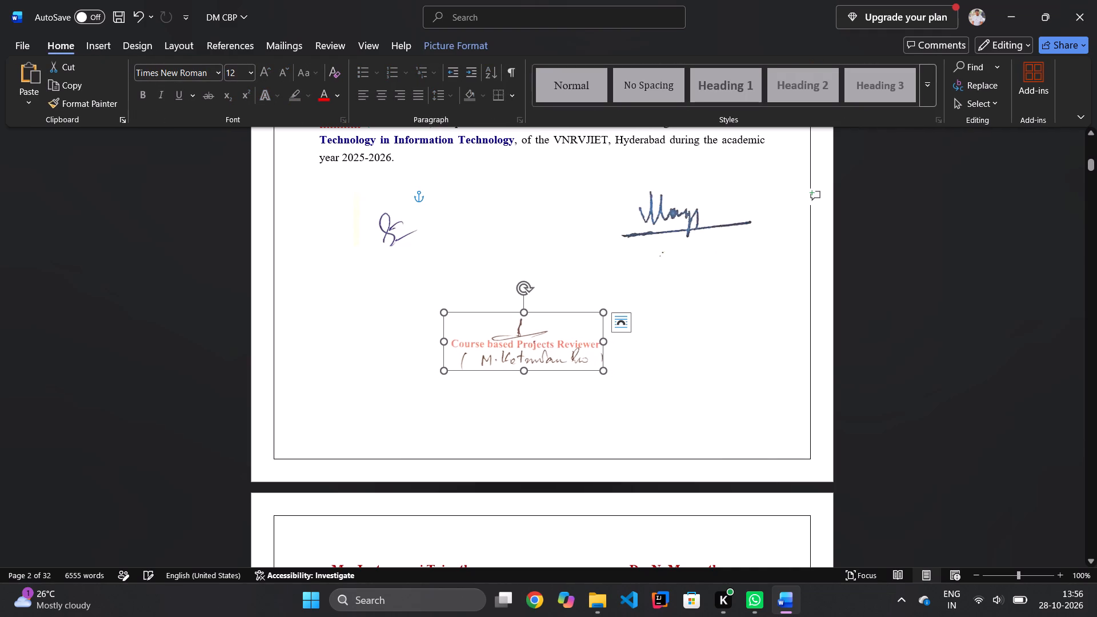
# Move the reviewer signature picture by copying, deleting and re-pasting it below the two signatories' details, placed near the page centre.
pyautogui.moveTo(528, 348); pyautogui.dragTo(546, 245)
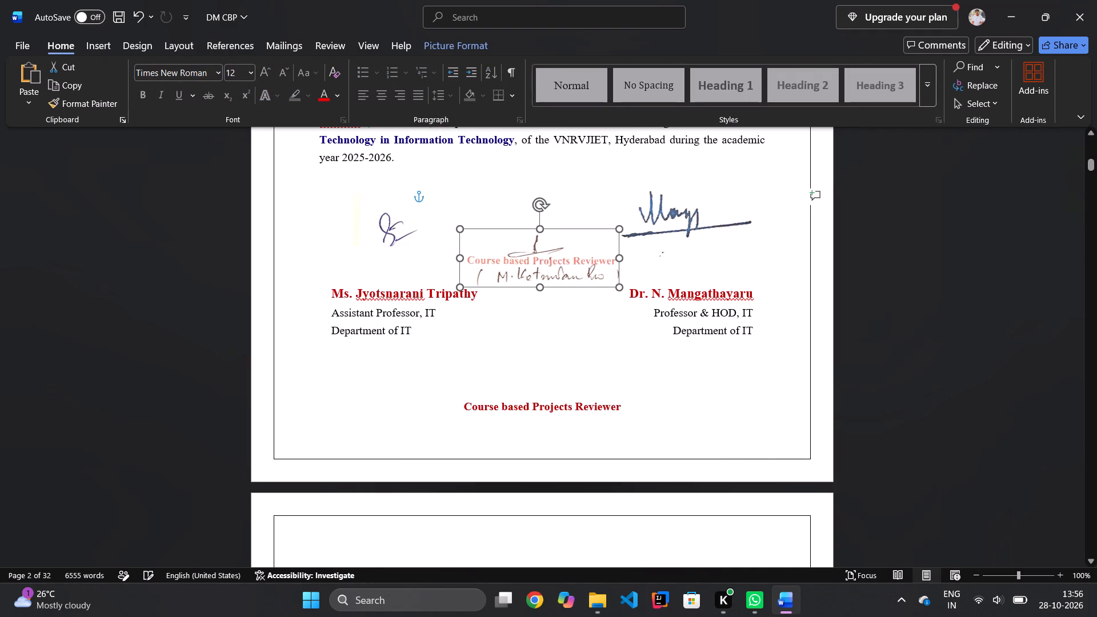
pyautogui.moveTo(546, 245); pyautogui.dragTo(530, 253)
pyautogui.click(530, 253)
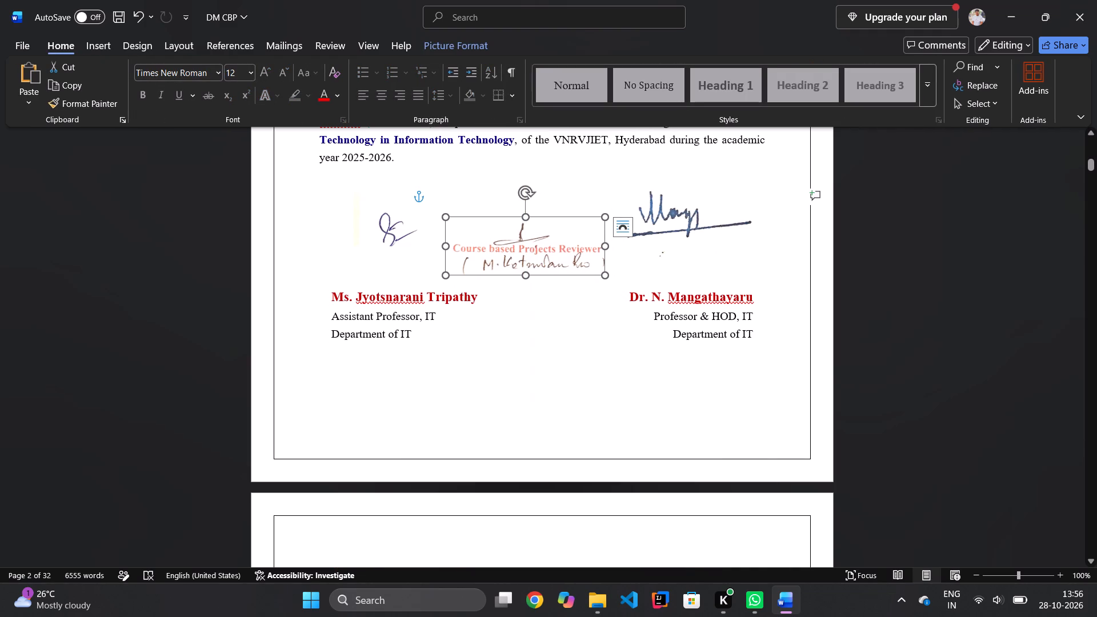
pyautogui.hotkey('ctrl', 'c')
pyautogui.press('BackSpace')
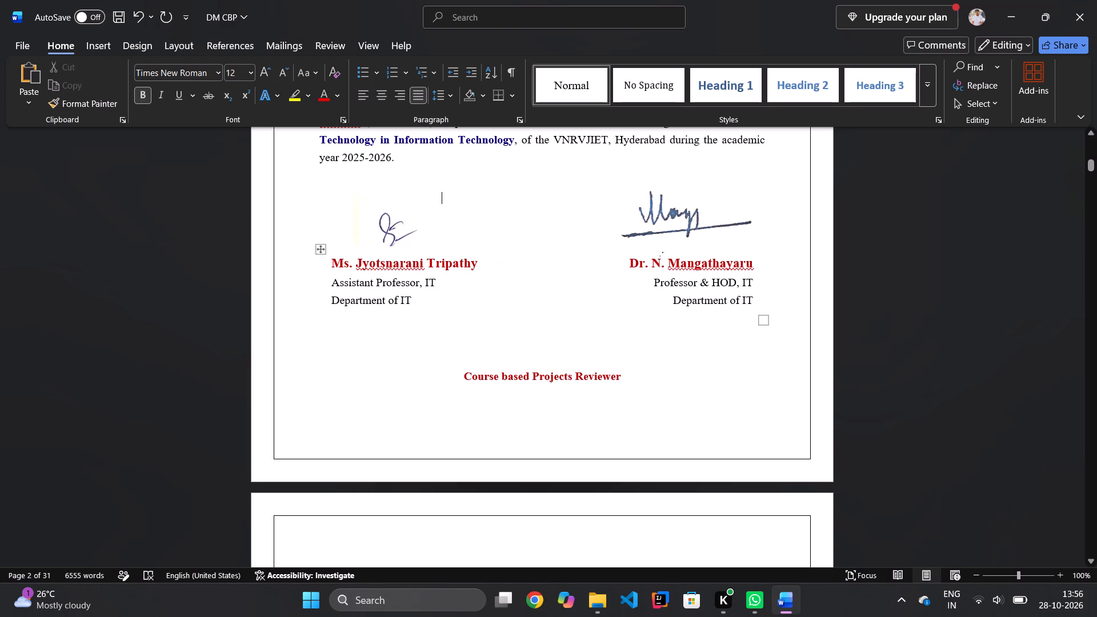
pyautogui.click(568, 346)
pyautogui.hotkey('ctrl', 'v')
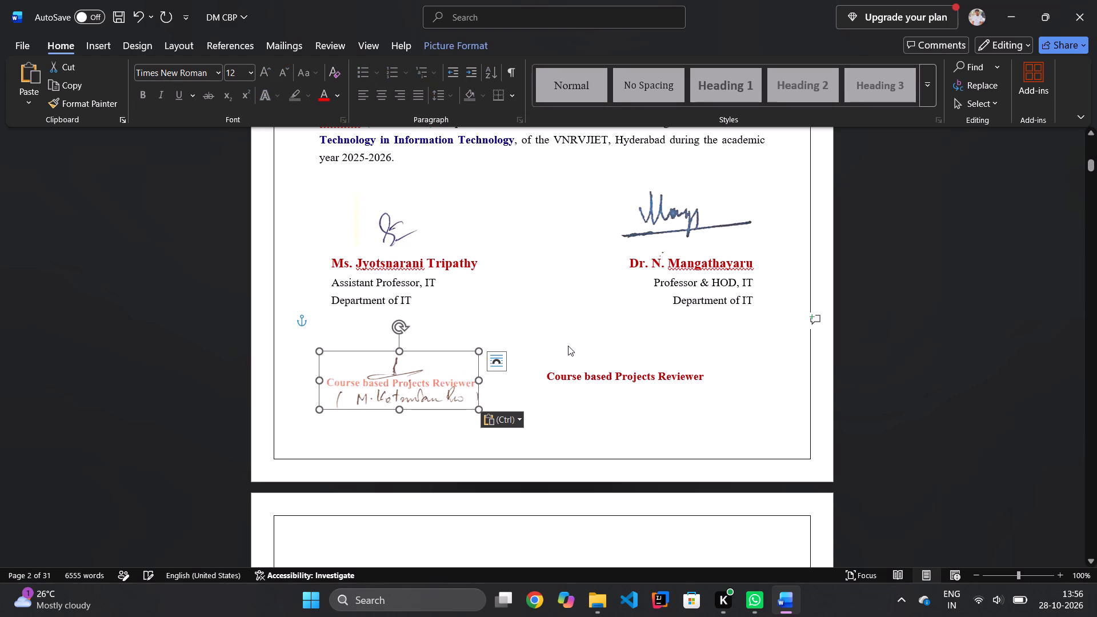
pyautogui.moveTo(385, 374); pyautogui.dragTo(520, 360)
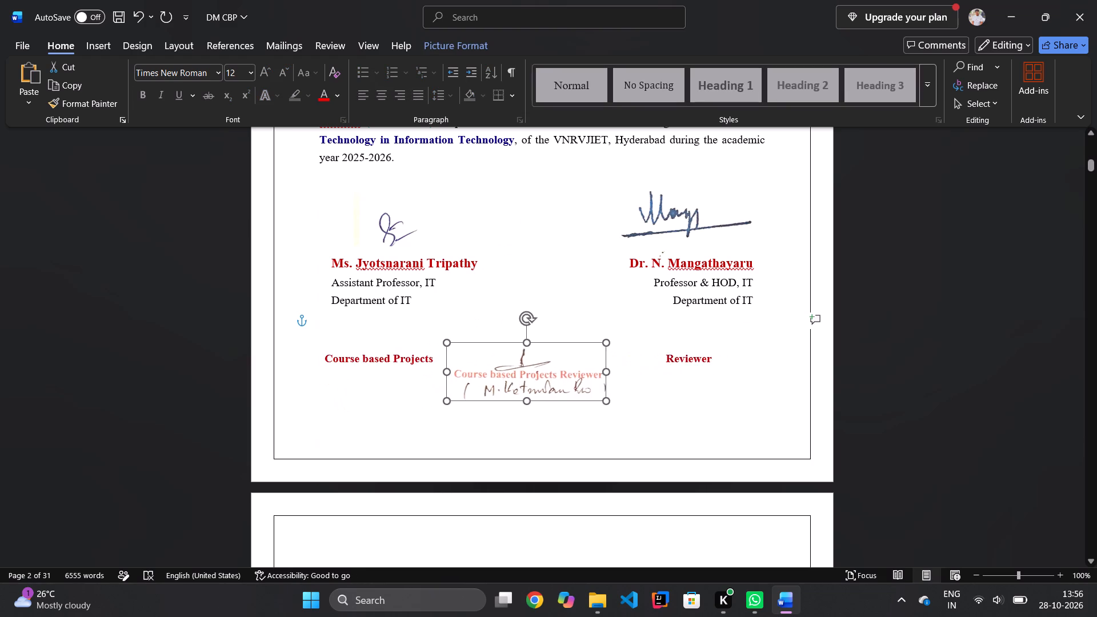
pyautogui.moveTo(520, 360); pyautogui.dragTo(534, 350)
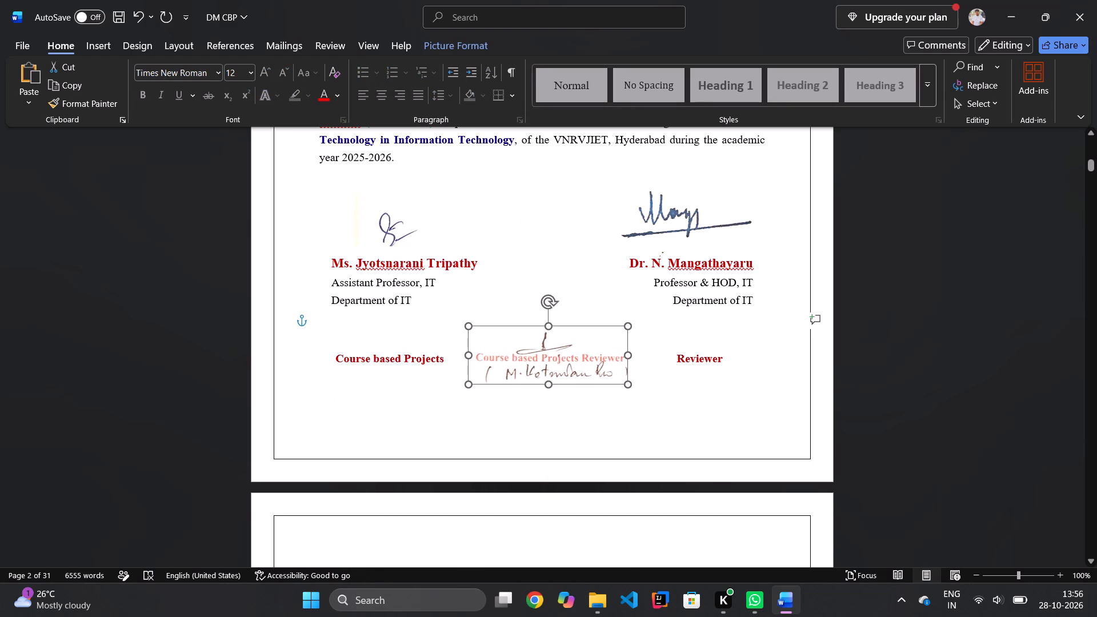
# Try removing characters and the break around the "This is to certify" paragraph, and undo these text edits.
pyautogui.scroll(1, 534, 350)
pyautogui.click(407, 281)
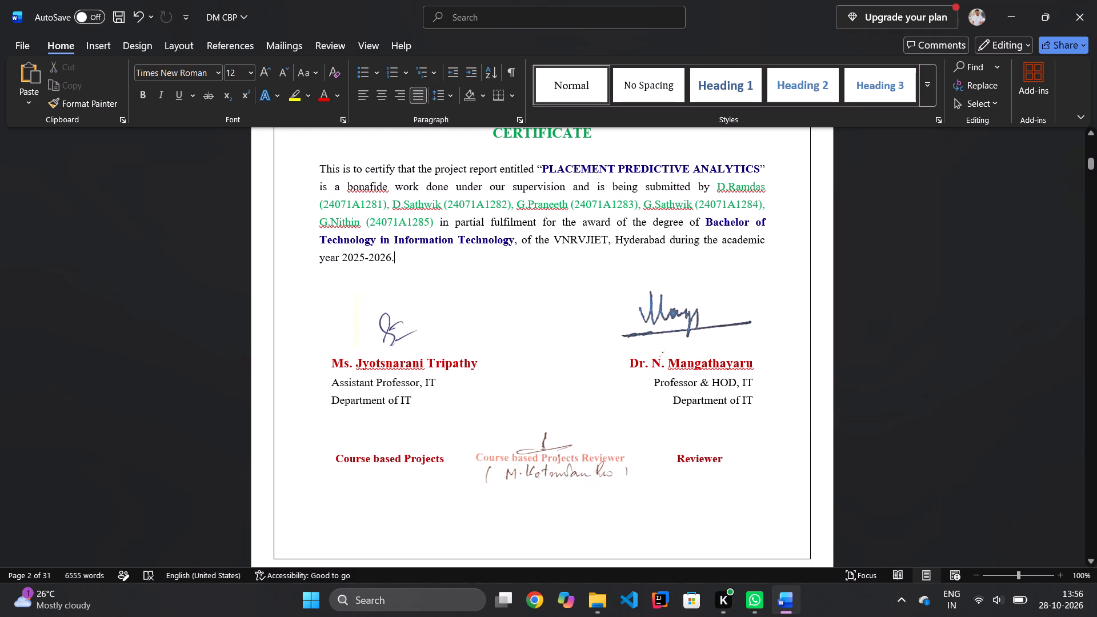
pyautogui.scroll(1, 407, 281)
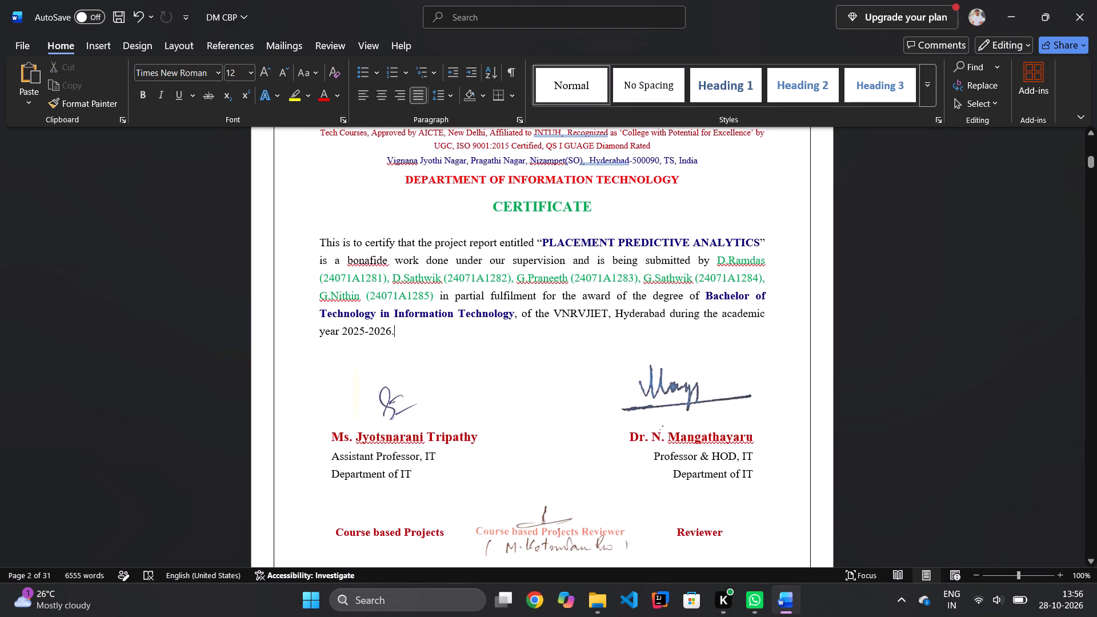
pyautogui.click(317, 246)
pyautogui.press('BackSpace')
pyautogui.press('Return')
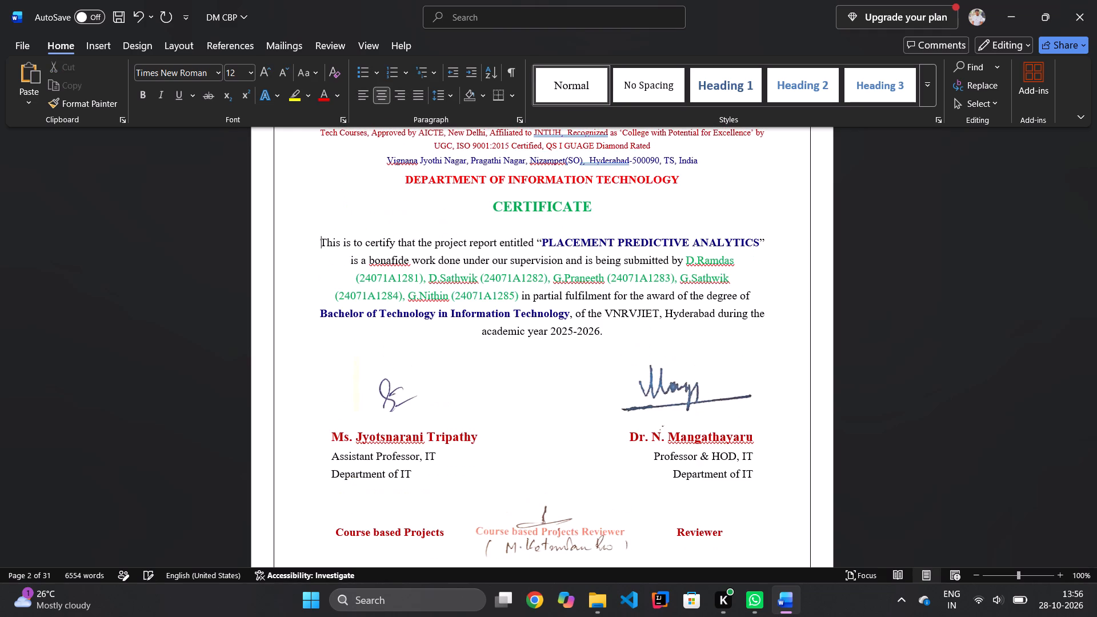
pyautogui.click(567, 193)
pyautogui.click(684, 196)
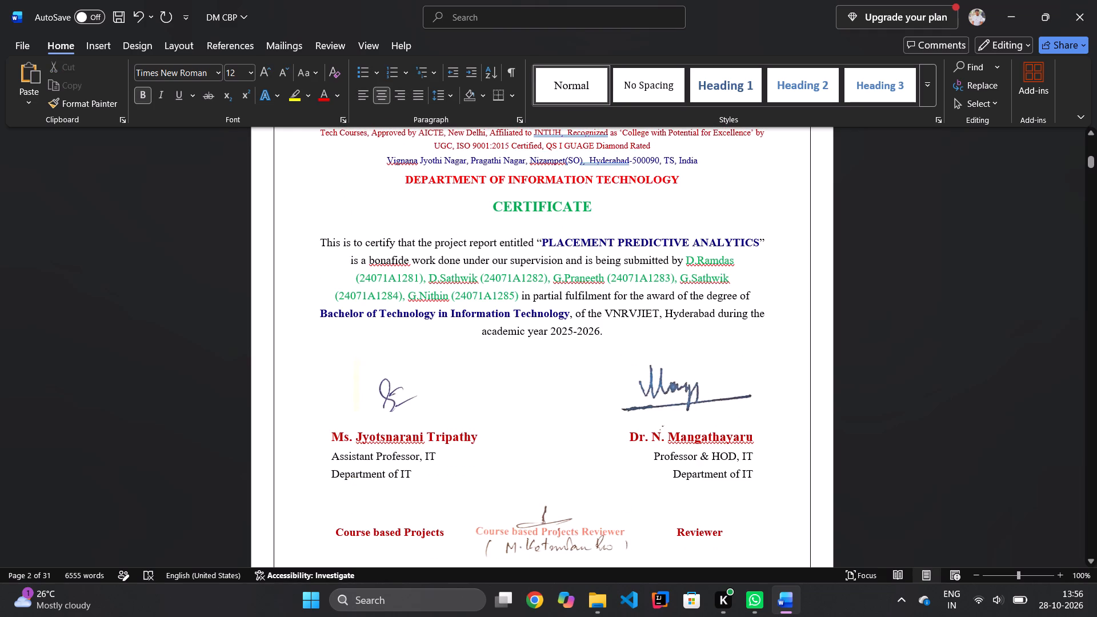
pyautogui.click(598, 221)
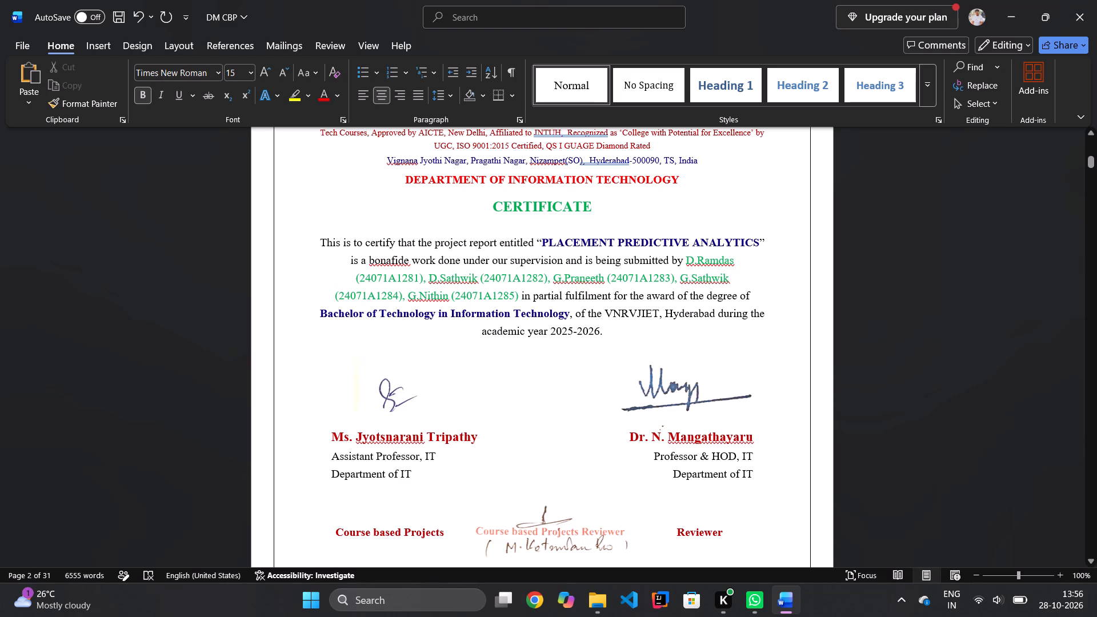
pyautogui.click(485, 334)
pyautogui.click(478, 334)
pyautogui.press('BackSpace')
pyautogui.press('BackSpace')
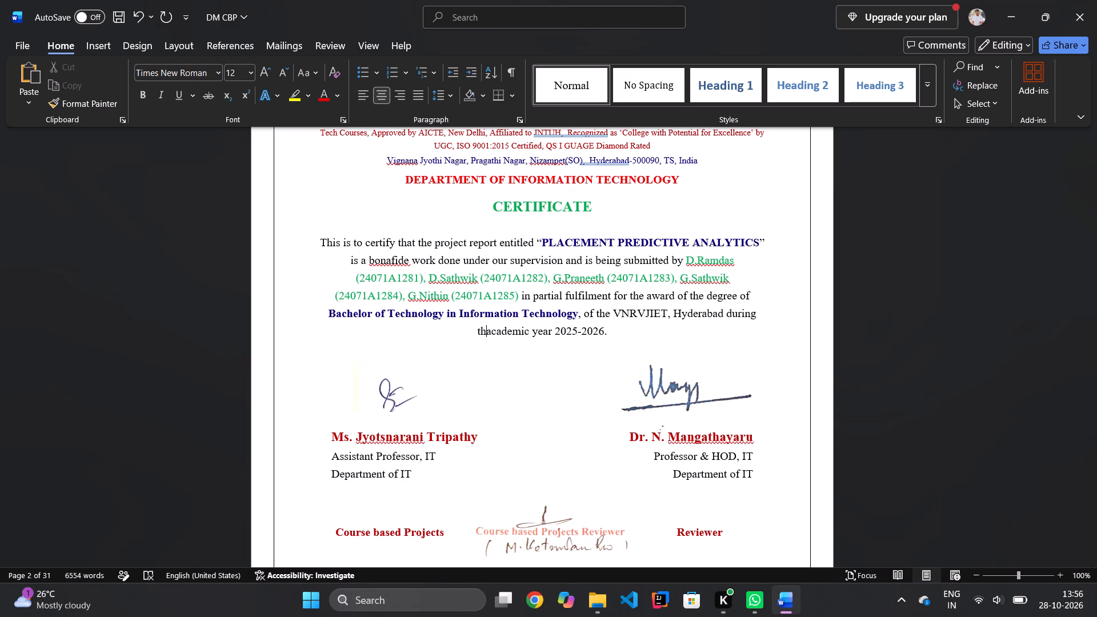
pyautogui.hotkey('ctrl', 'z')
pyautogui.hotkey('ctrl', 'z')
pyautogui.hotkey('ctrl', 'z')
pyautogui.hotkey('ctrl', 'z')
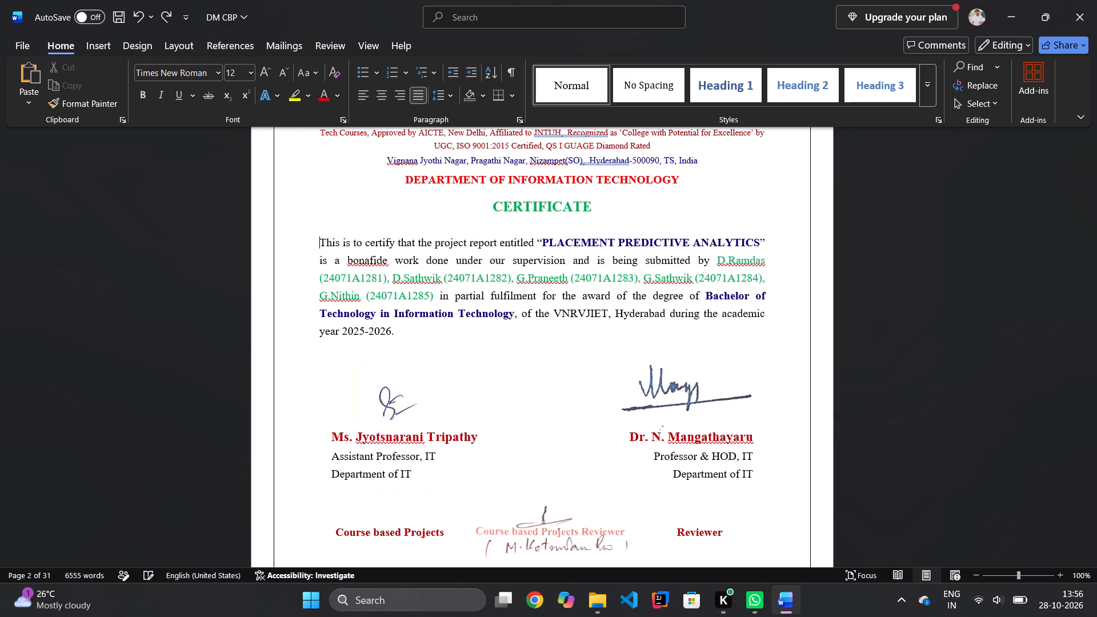
# Delete the typed "Course based Projects Reviewer" text on either side of the reviewer signature picture.
pyautogui.scroll(-1, 478, 334)
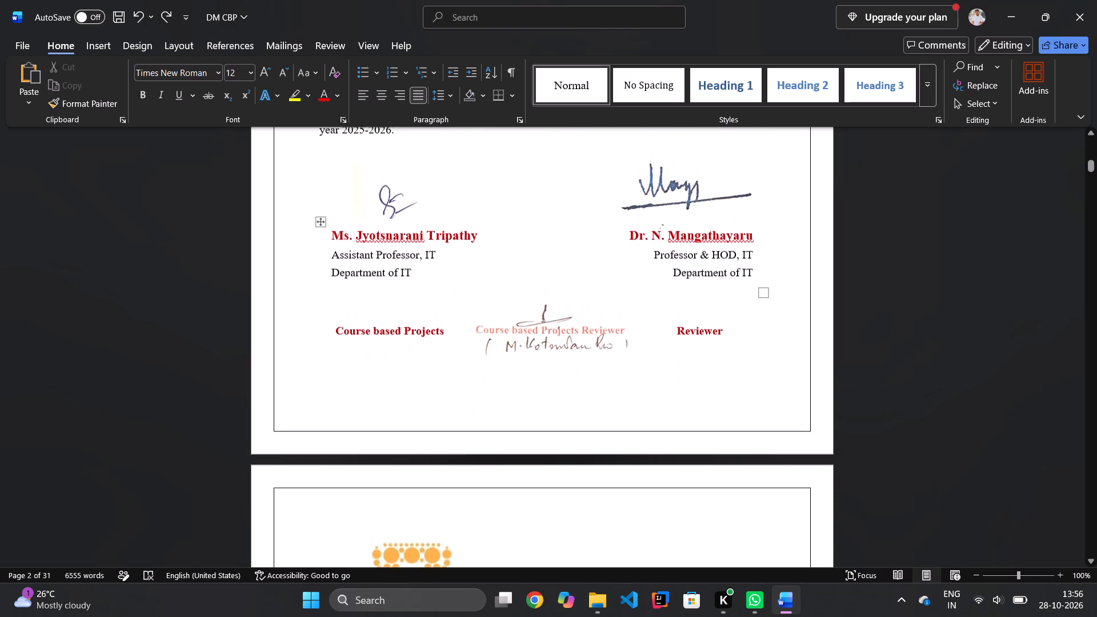
pyautogui.scroll(-1, 478, 334)
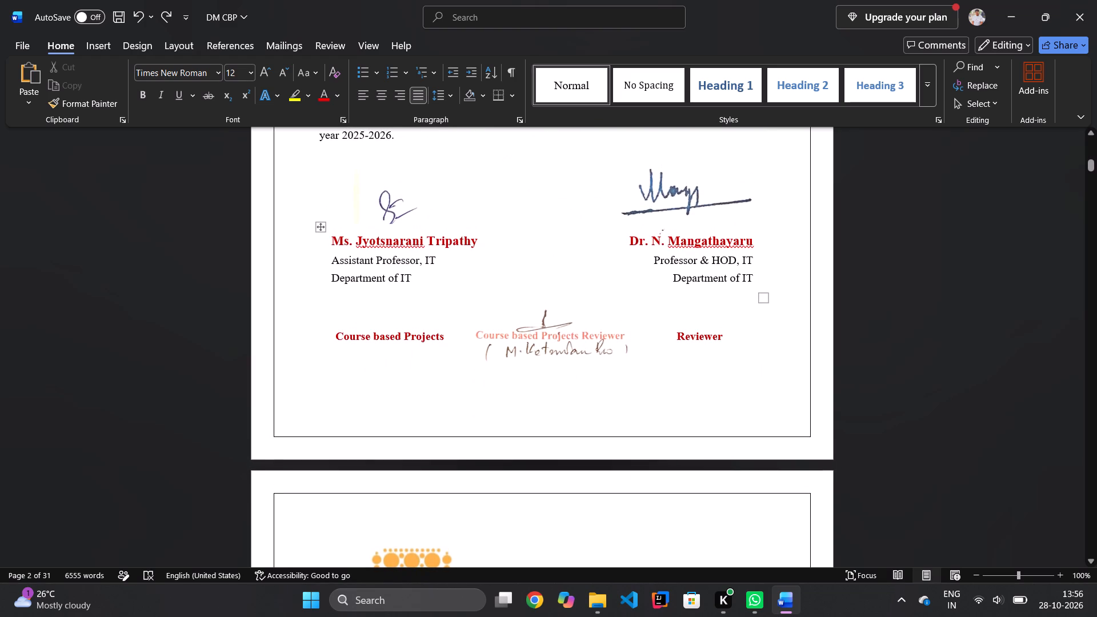
pyautogui.click(530, 350)
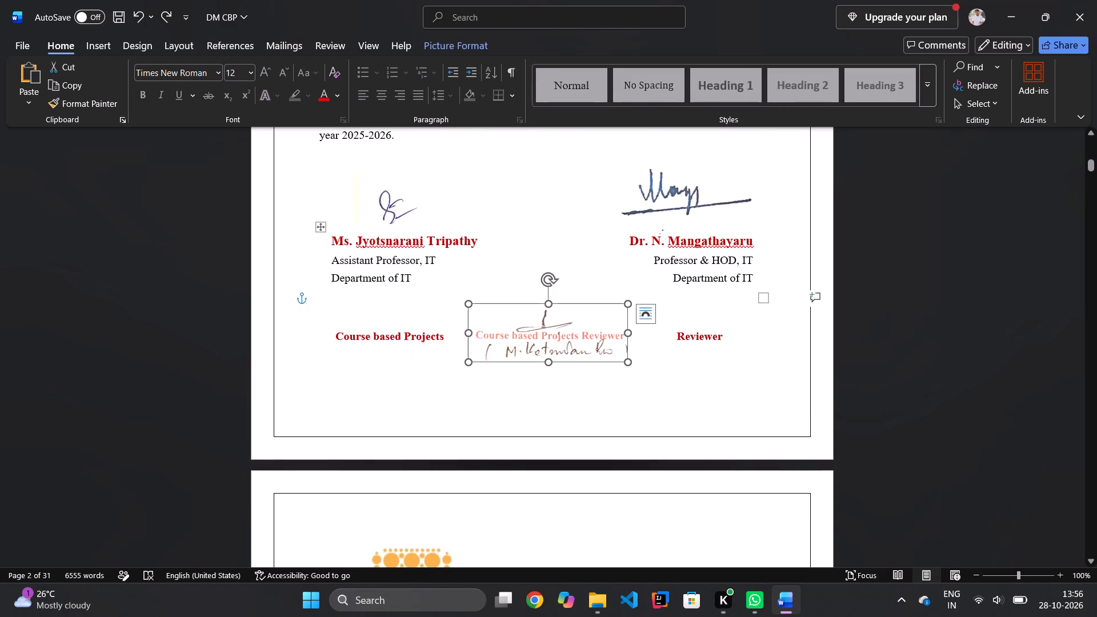
pyautogui.click(744, 338)
pyautogui.press('BackSpace')
pyautogui.press('BackSpace')
pyautogui.press('BackSpace')
pyautogui.press('BackSpace')
pyautogui.press('BackSpace')
pyautogui.press('BackSpace')
pyautogui.press('BackSpace')
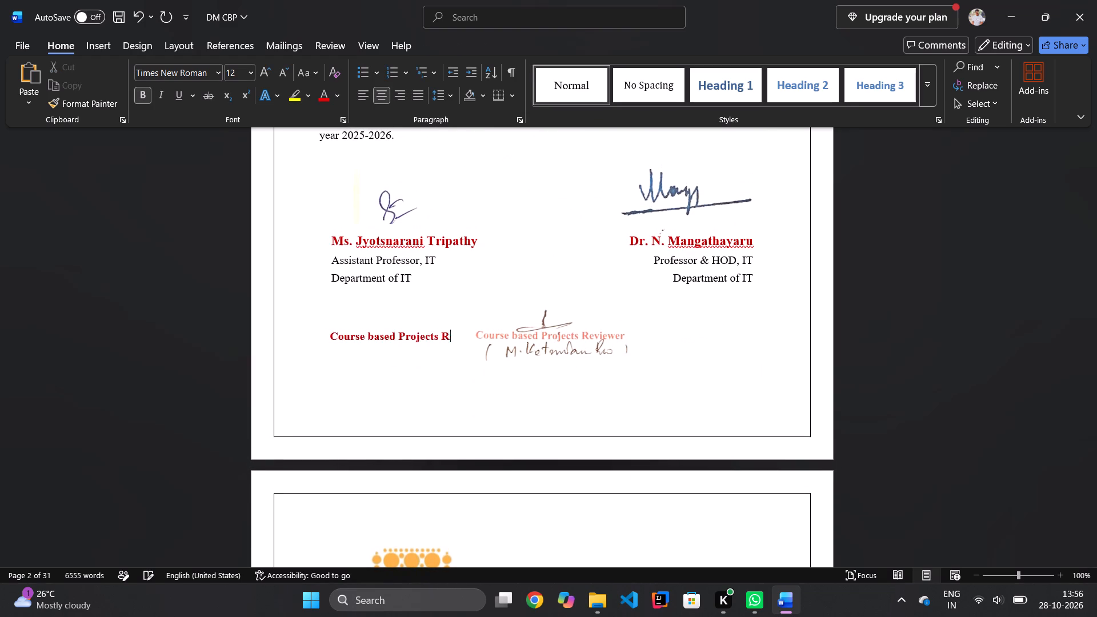
pyautogui.press('BackSpace')
pyautogui.press('BackSpace')
pyautogui.press('BackSpace')
pyautogui.press('BackSpace')
pyautogui.press('BackSpace')
pyautogui.press('BackSpace')
pyautogui.press('BackSpace')
pyautogui.press('BackSpace')
pyautogui.press('BackSpace')
pyautogui.press('BackSpace')
pyautogui.press('BackSpace')
pyautogui.press('BackSpace')
pyautogui.press('BackSpace')
pyautogui.press('BackSpace')
pyautogui.press('BackSpace')
pyautogui.press('BackSpace')
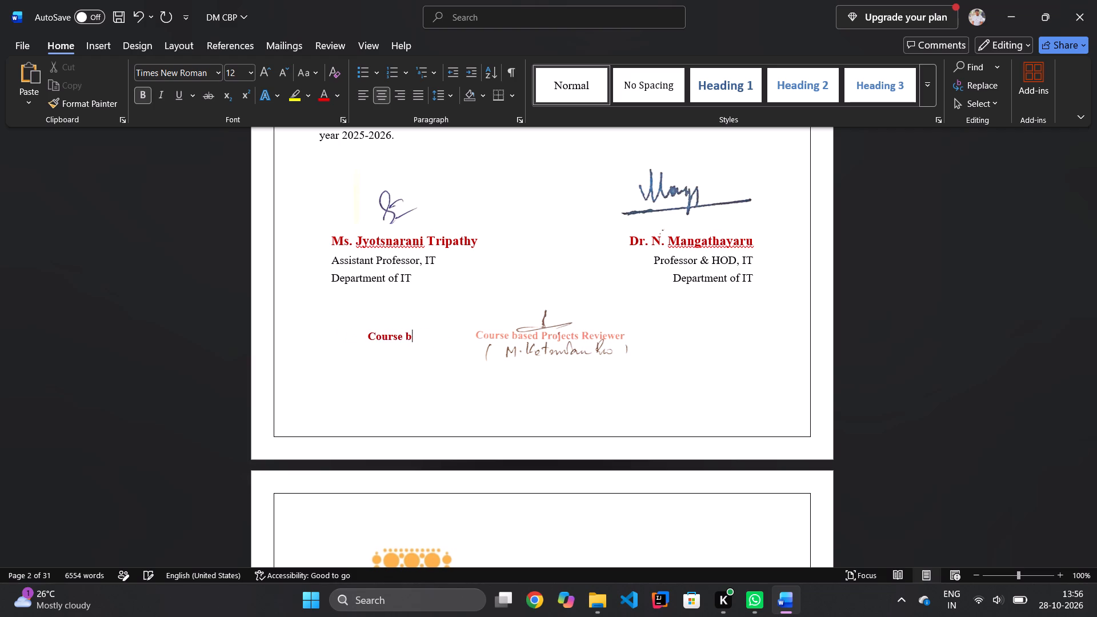
pyautogui.press('BackSpace')
pyautogui.press('BackSpace')
pyautogui.press('BackSpace')
pyautogui.press('BackSpace')
pyautogui.press('BackSpace')
pyautogui.press('BackSpace')
pyautogui.press('BackSpace')
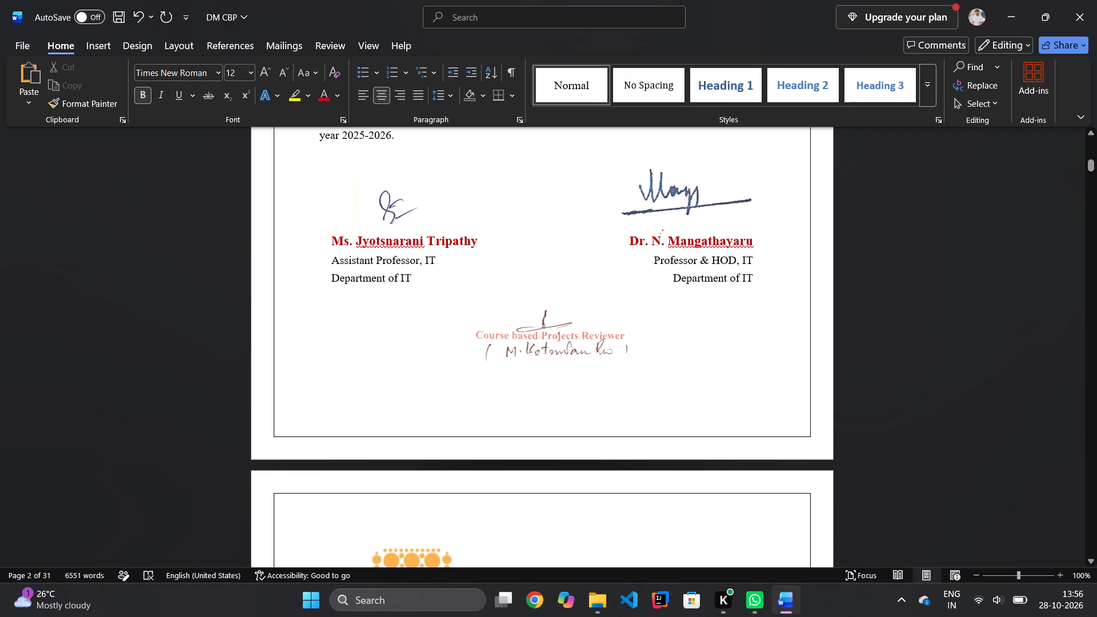
# Sharpen the reviewer signature picture by one preset level.
pyautogui.click(579, 343)
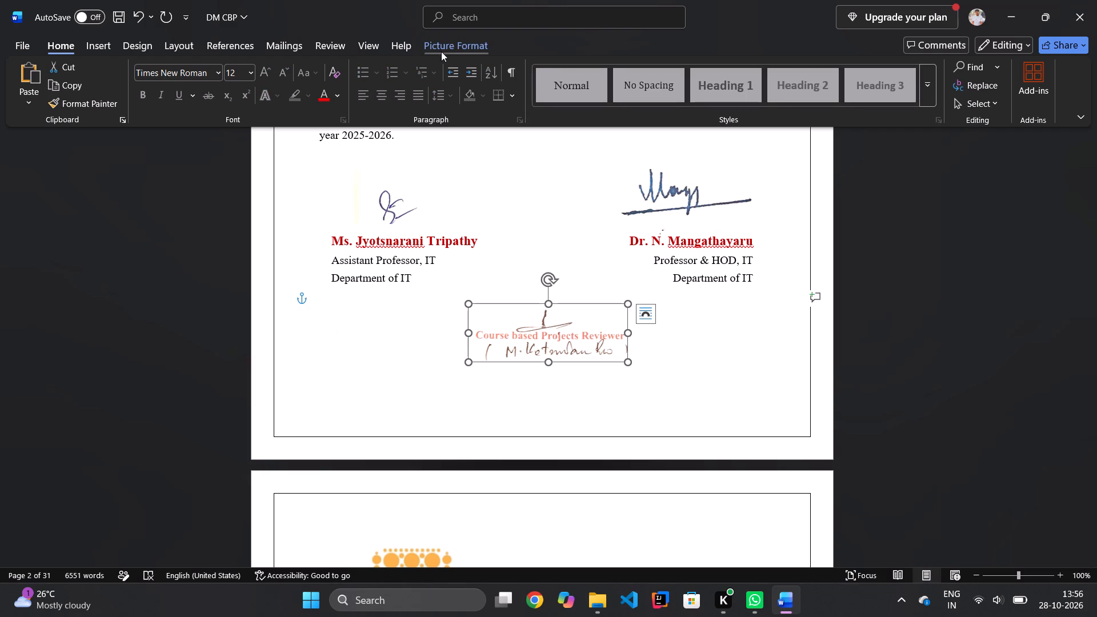
pyautogui.click(441, 51)
pyautogui.click(93, 90)
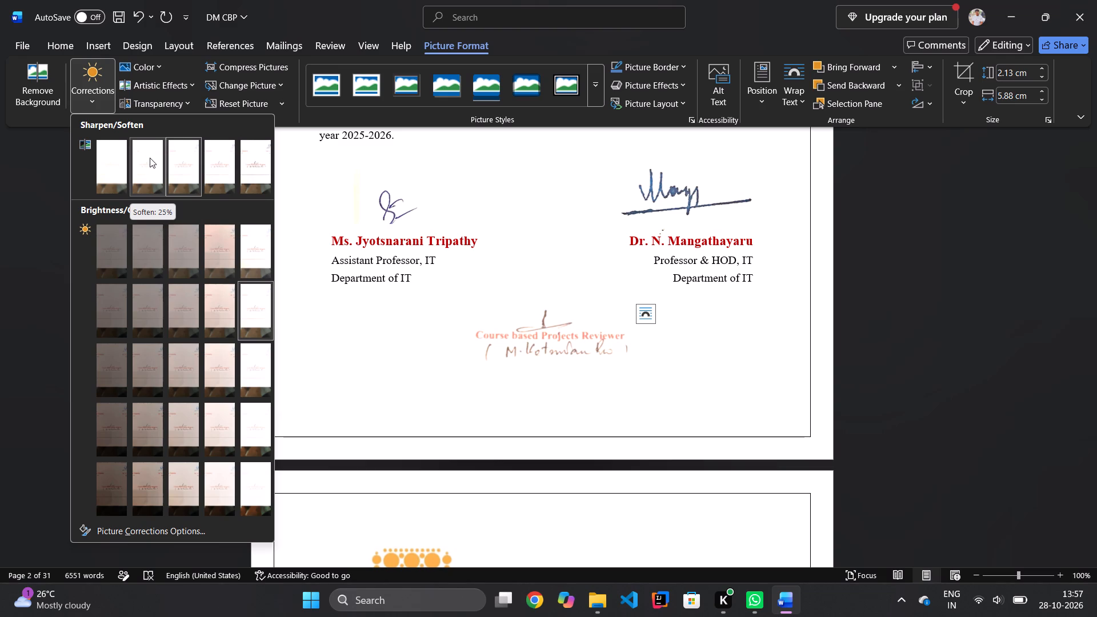
pyautogui.click(209, 158)
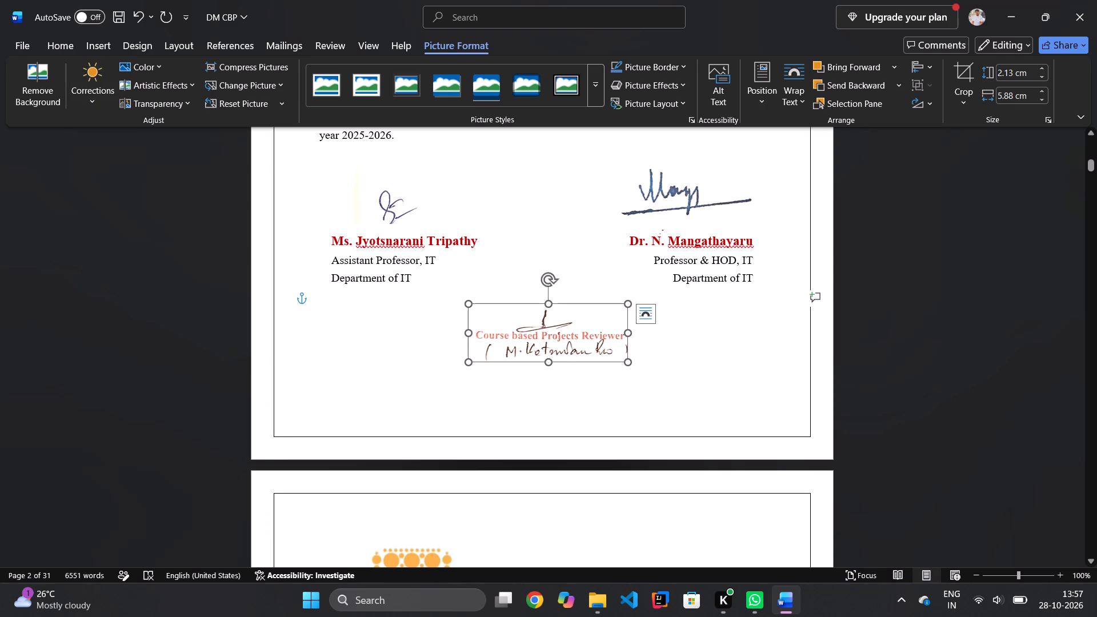
# Enlarge the reviewer signature picture to about 6.96 cm by 2.52 cm and centre it slightly lower beneath the signatories' details.
pyautogui.moveTo(585, 351); pyautogui.dragTo(579, 370)
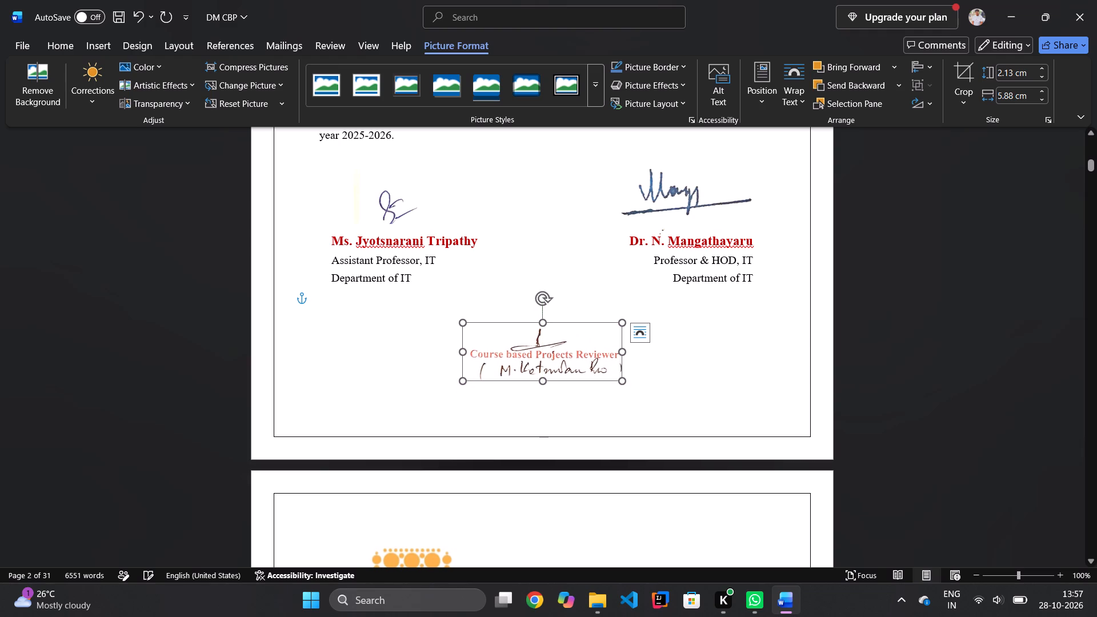
pyautogui.moveTo(620, 383); pyautogui.dragTo(643, 391)
pyautogui.moveTo(615, 368); pyautogui.dragTo(614, 368)
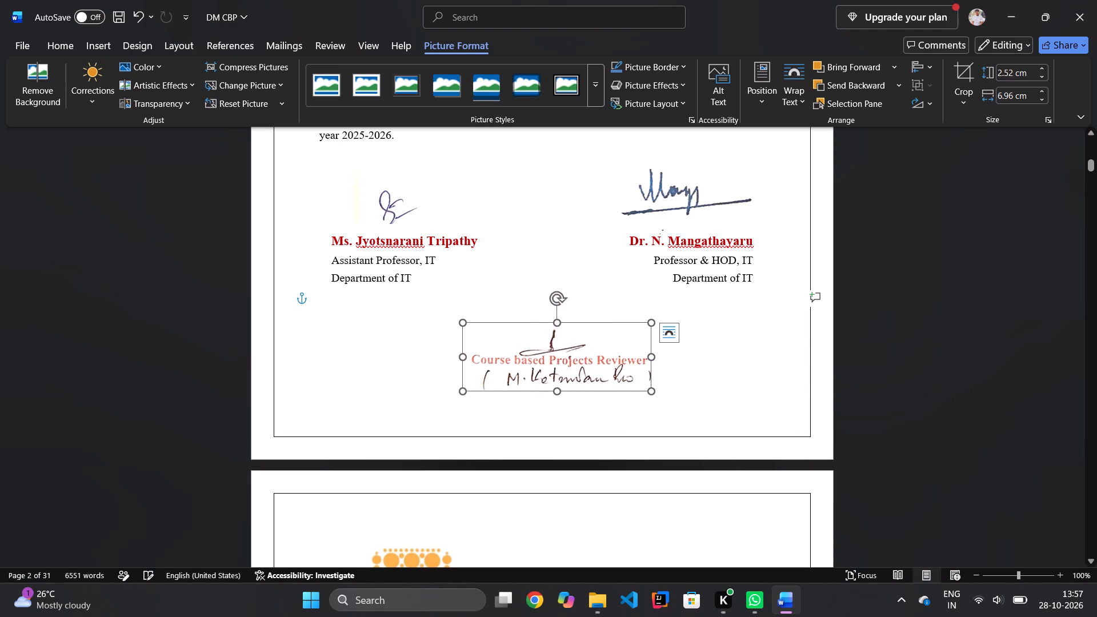
pyautogui.moveTo(614, 368); pyautogui.dragTo(593, 351)
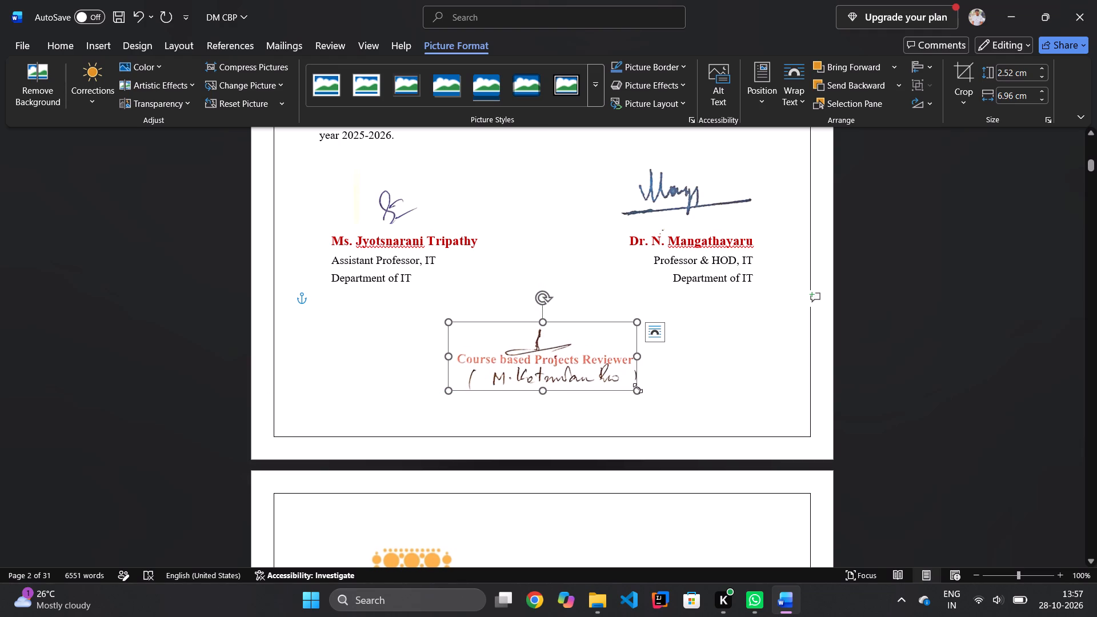
# Shrink the course-based projects reviewer signature picture on the certificate page to about 6.29 cm by 2.28 cm.
pyautogui.moveTo(638, 388); pyautogui.dragTo(618, 378)
pyautogui.click(660, 379)
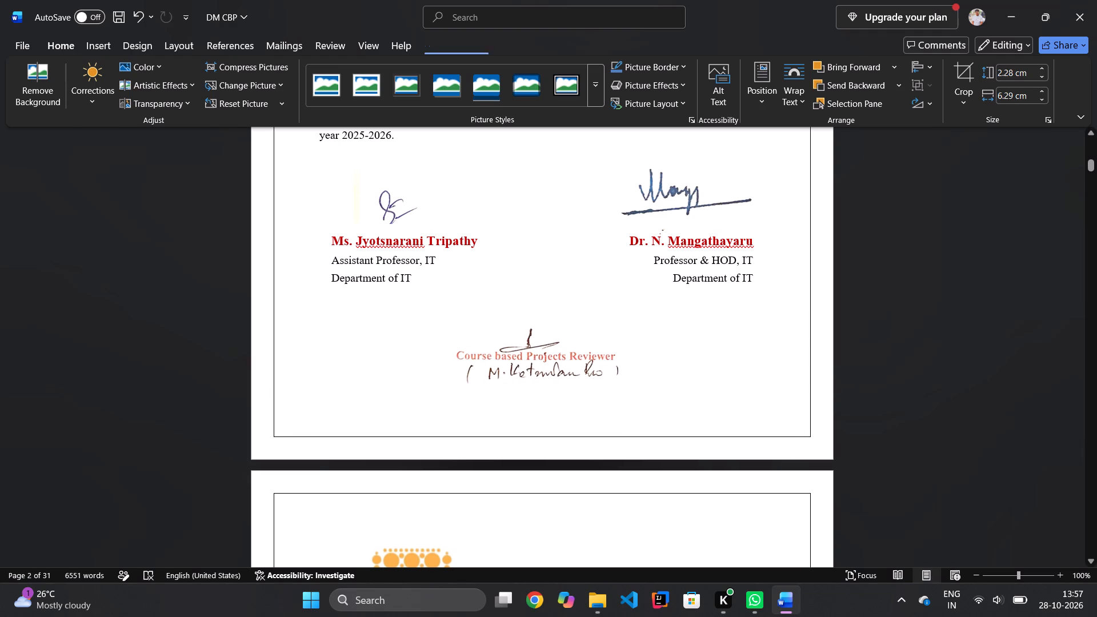
# Shift the VNRVJIET logo on the declaration page to the page centre by inserting spaces in front of it.
pyautogui.scroll(2, 660, 379)
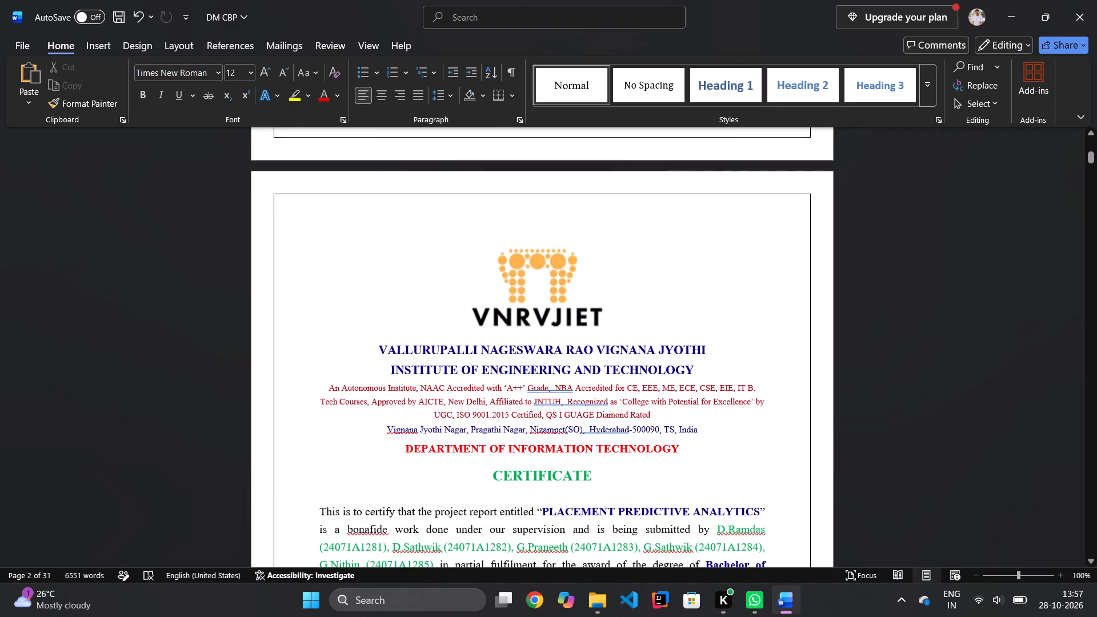
pyautogui.scroll(-2, 660, 379)
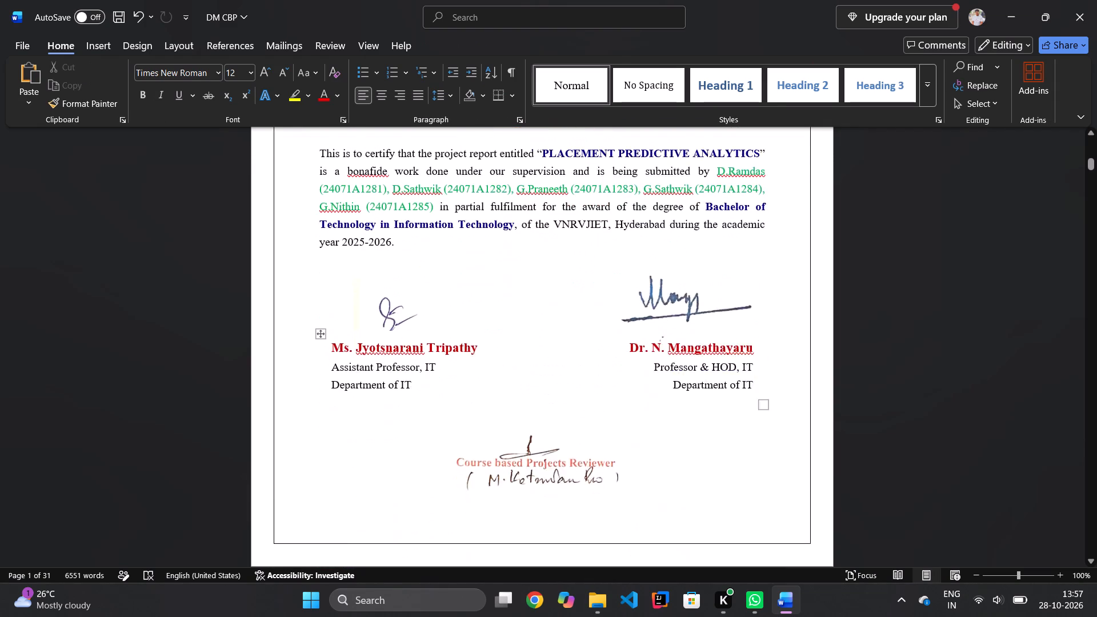
pyautogui.scroll(-4, 660, 379)
pyautogui.scroll(2, 660, 379)
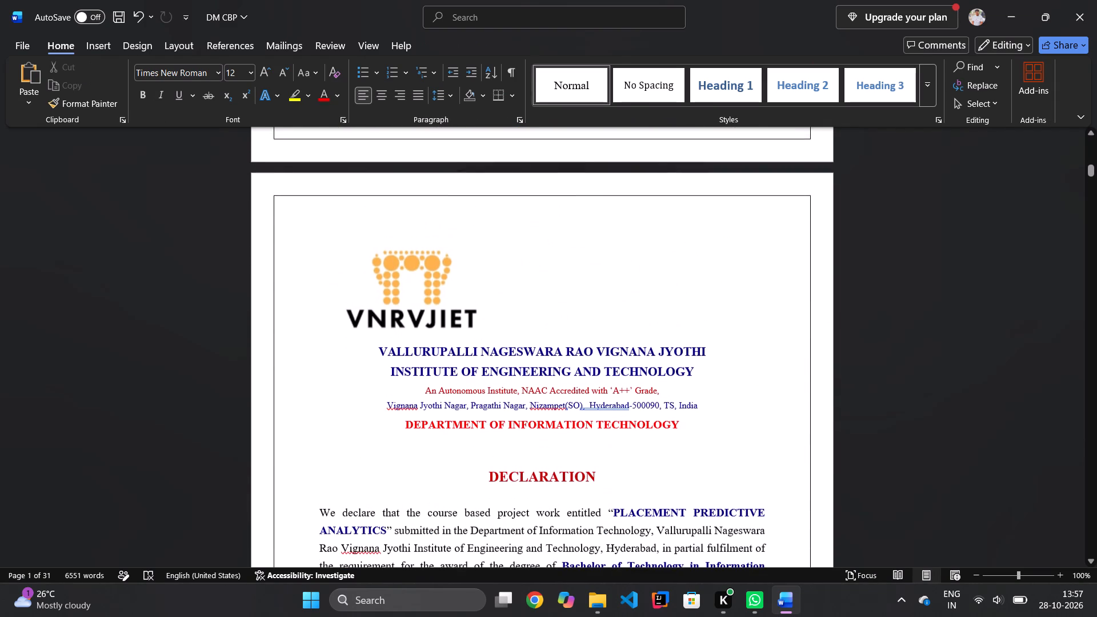
pyautogui.click(338, 279)
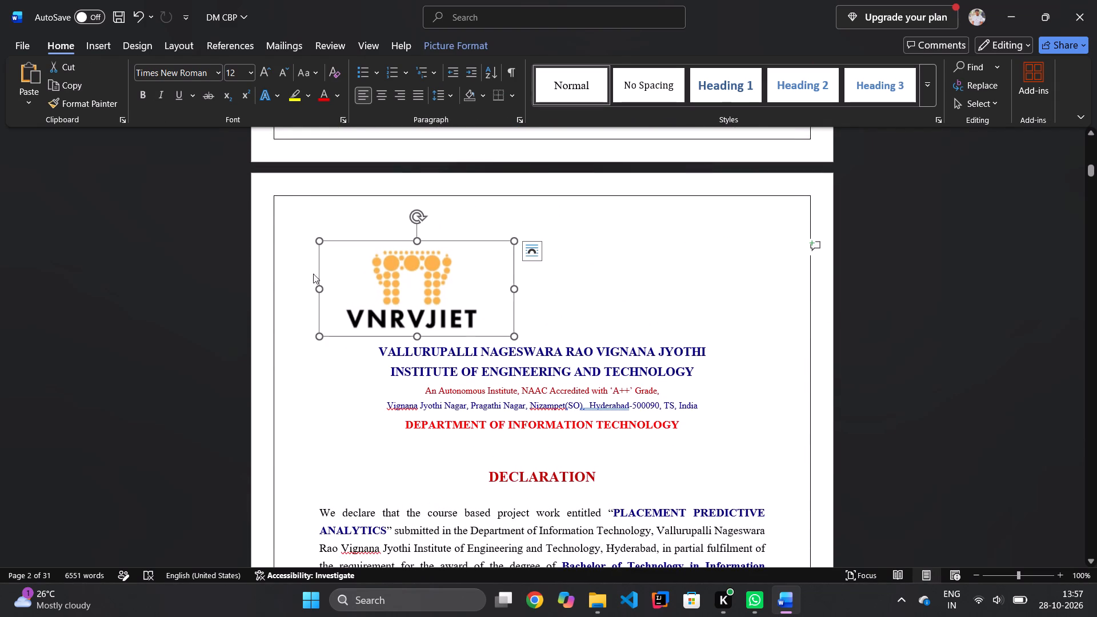
pyautogui.click(299, 274)
pyautogui.press('space')
pyautogui.press('space')
pyautogui.press('space')
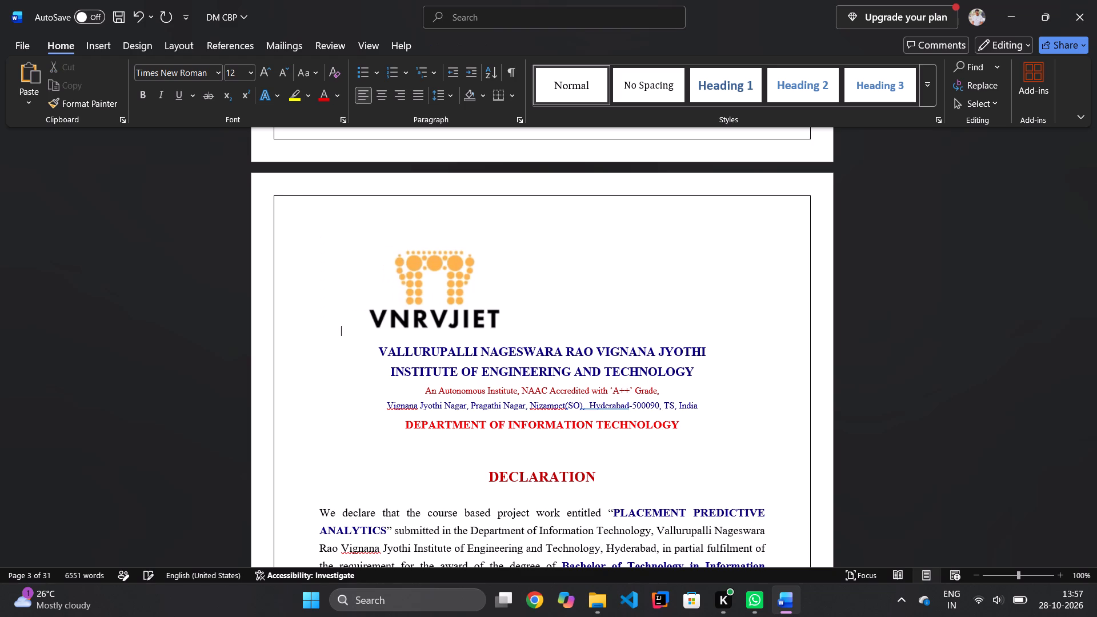
pyautogui.press('space')
pyautogui.press('space')
pyautogui.press('space')
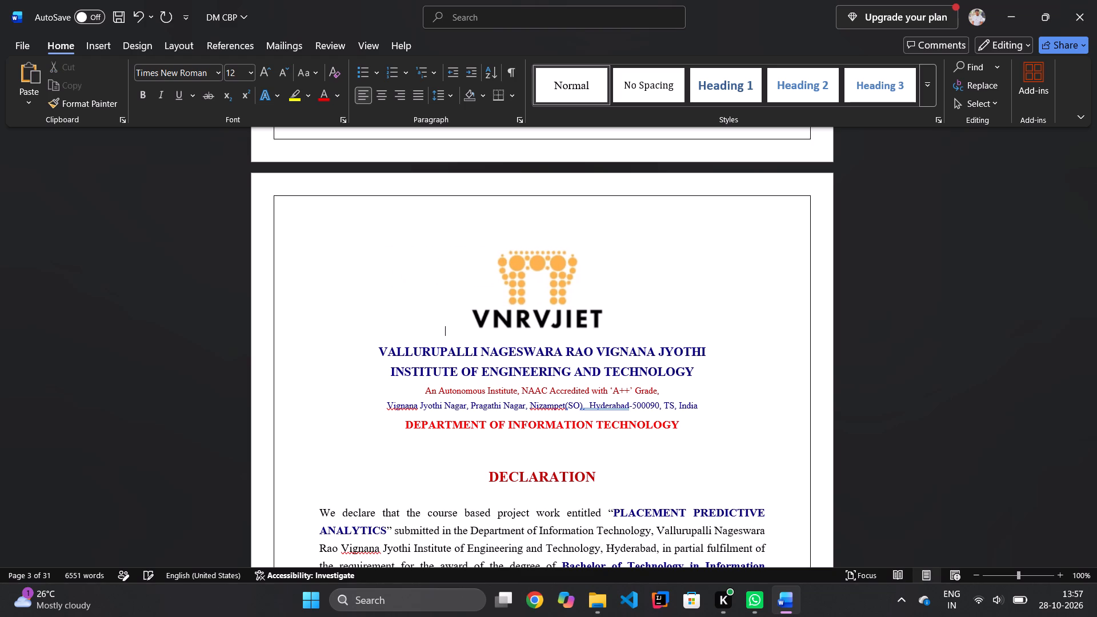
pyautogui.press('space')
# Delete the table of student names and roll numbers below the declaration and push the ACKNOWLEDGEMENT heading onto the following page.
pyautogui.scroll(-3, 299, 274)
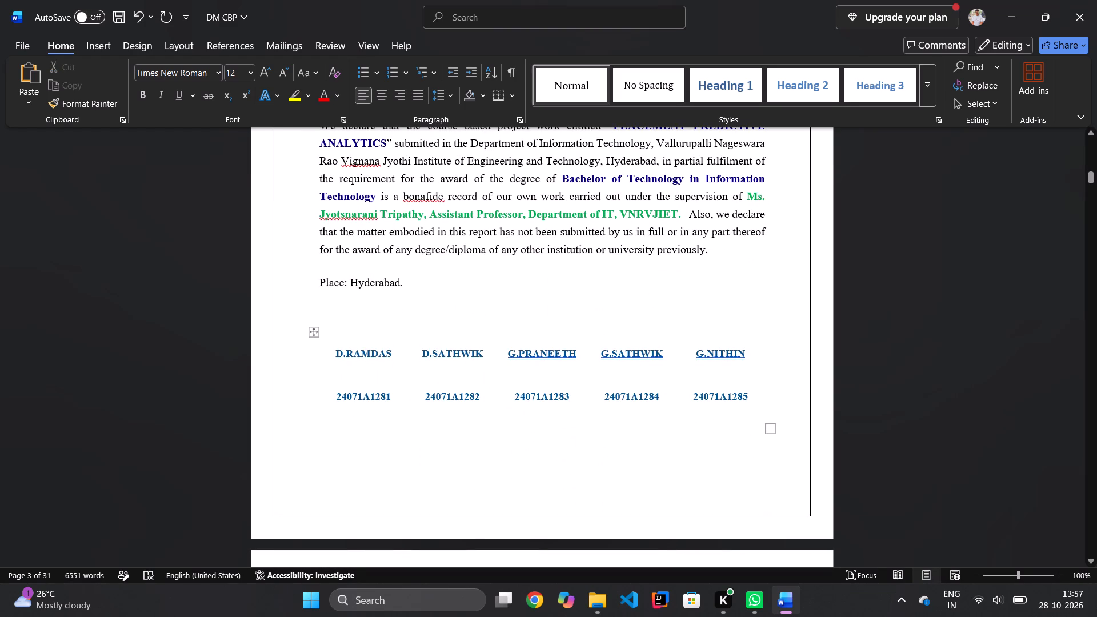
pyautogui.moveTo(758, 401); pyautogui.dragTo(293, 368)
pyautogui.press('BackSpace')
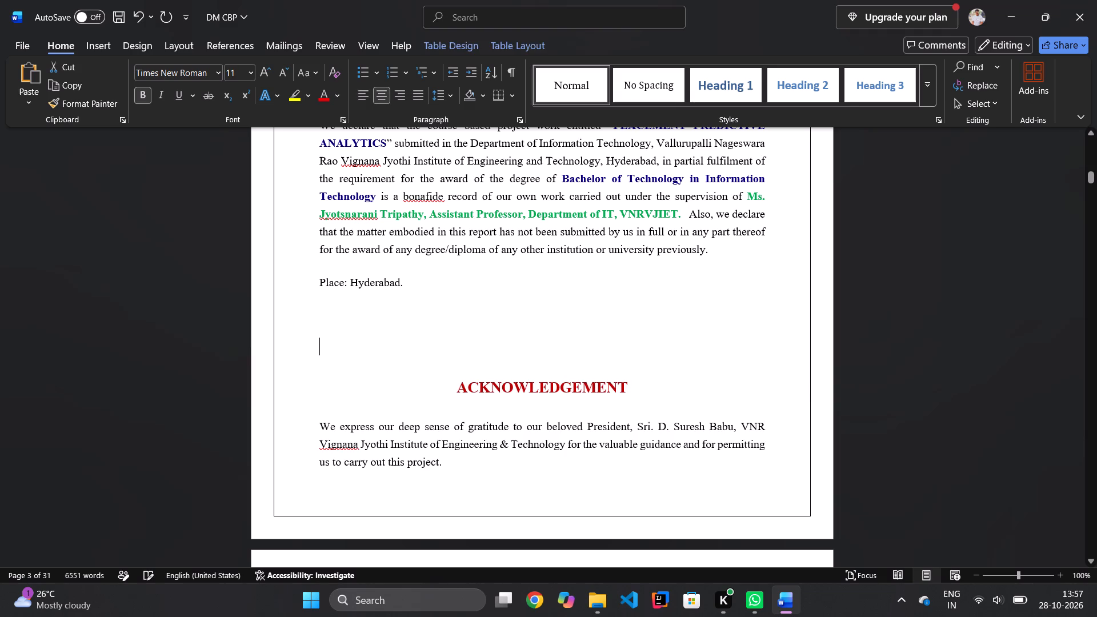
pyautogui.press('Return')
pyautogui.press('Return')
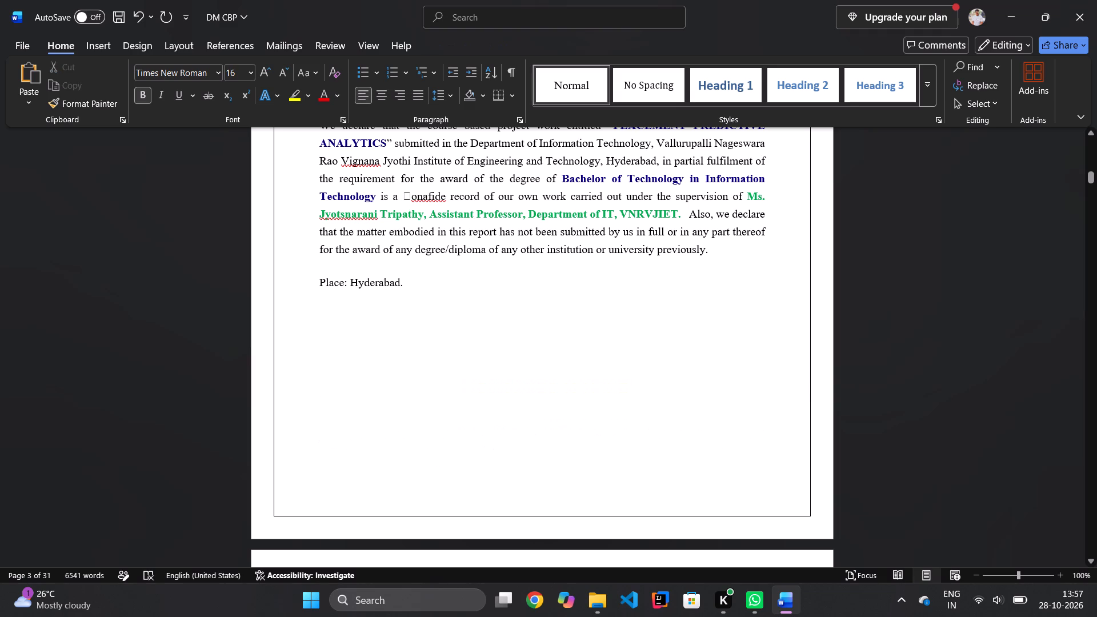
# Insert the "students sing" picture from the Downloads folder below the "Place: Hyderabad." line on the declaration page.
pyautogui.click(366, 320)
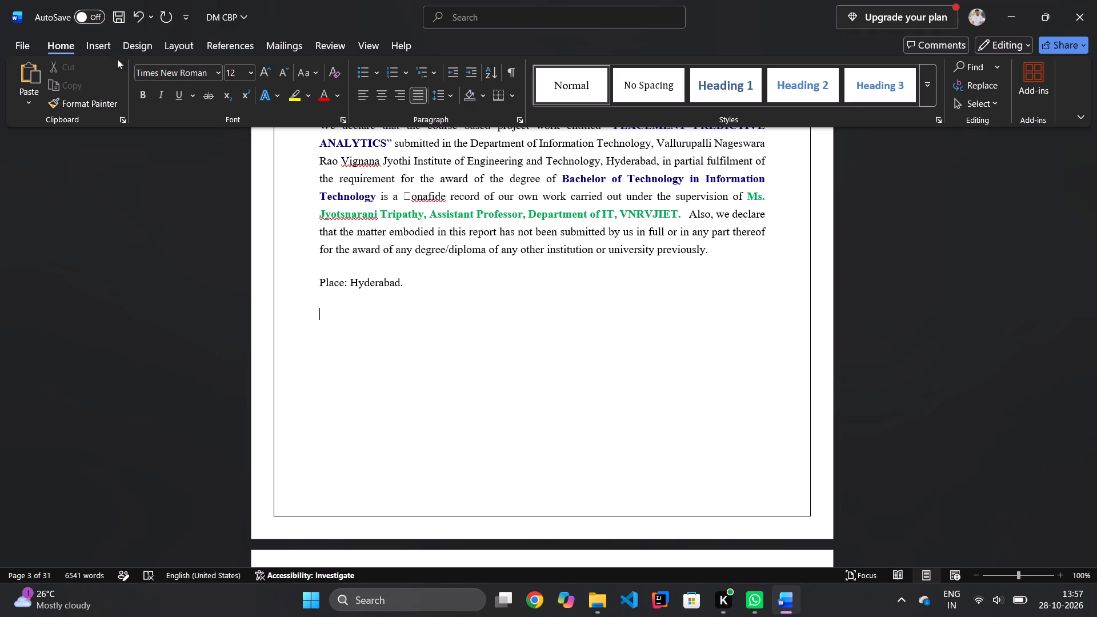
pyautogui.click(107, 51)
pyautogui.click(161, 99)
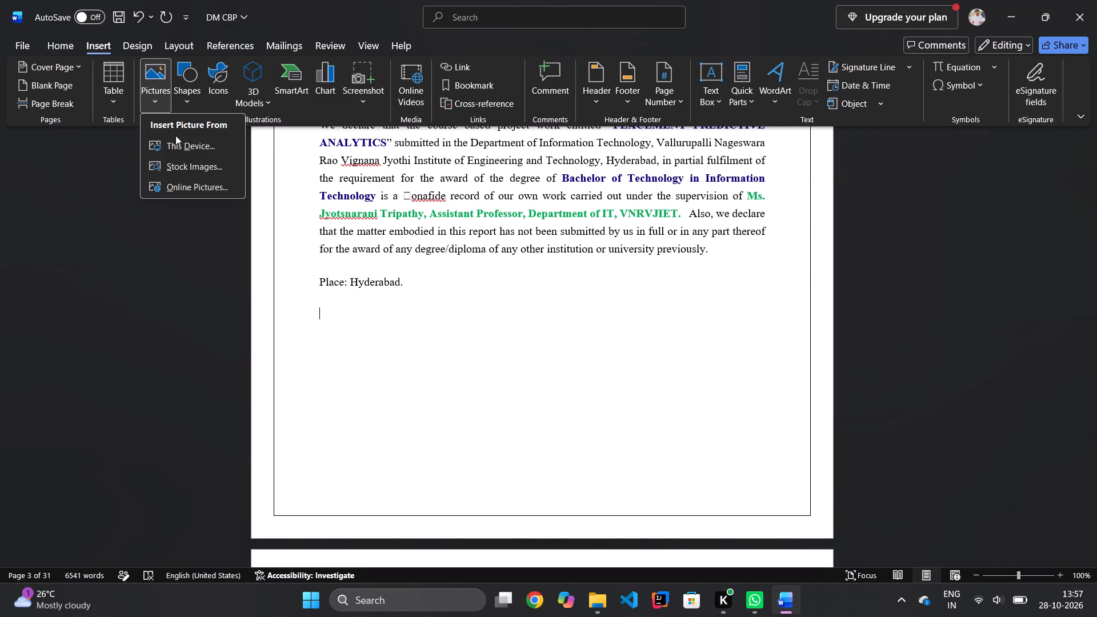
pyautogui.click(178, 139)
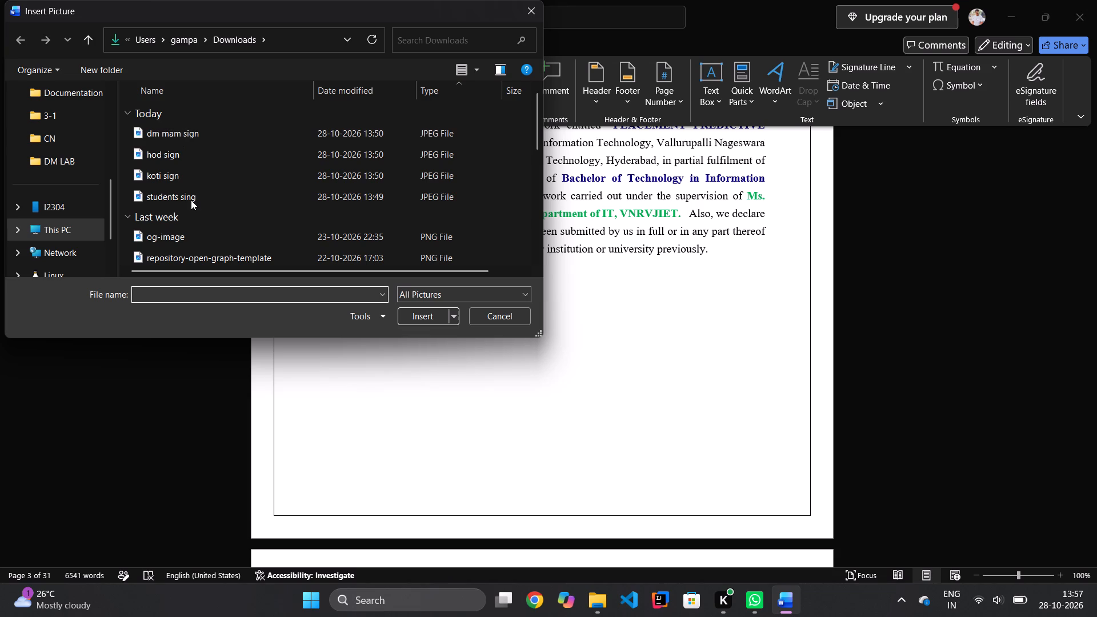
pyautogui.click(191, 200)
pyautogui.click(419, 322)
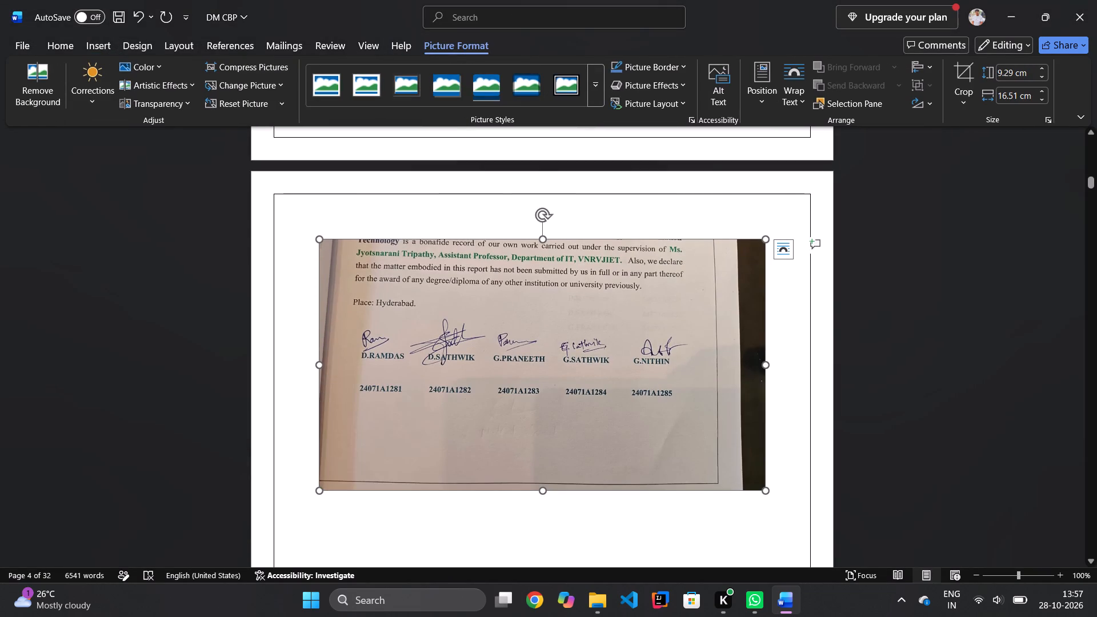
# Crop the students' signature picture to just the signatures, names and roll numbers, about 12.51 cm by 3.54 cm.
pyautogui.click(967, 74)
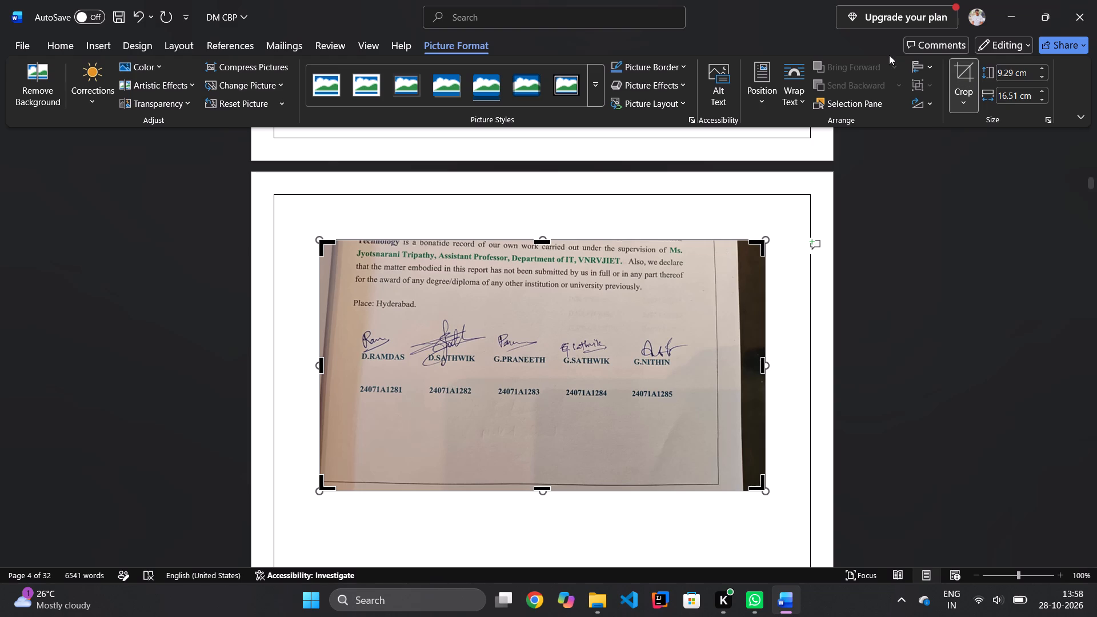
pyautogui.moveTo(543, 243); pyautogui.dragTo(544, 297)
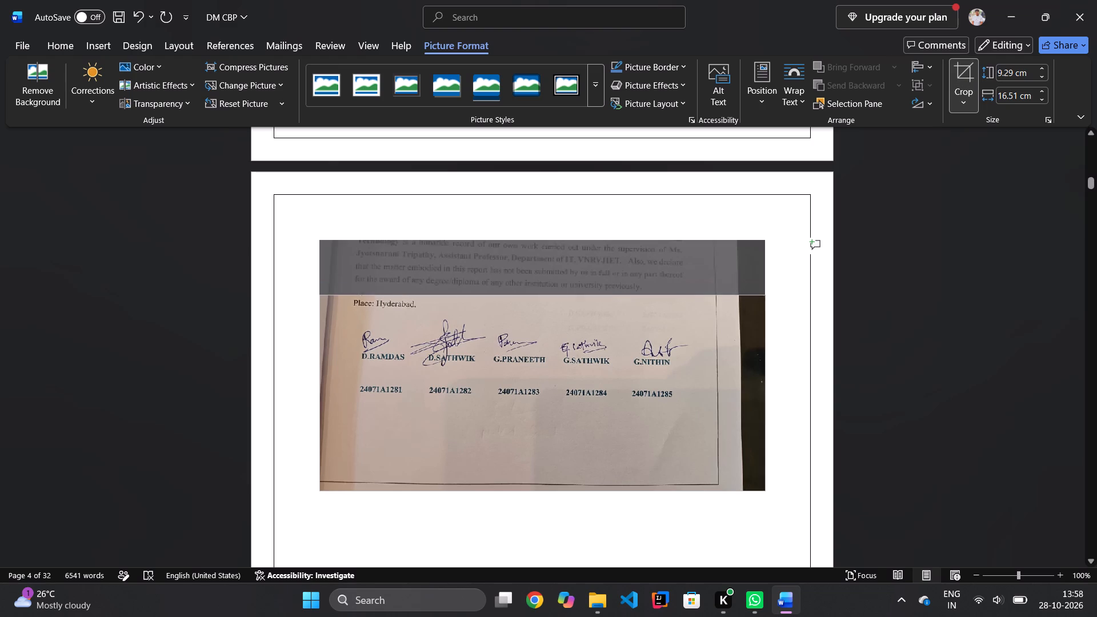
pyautogui.moveTo(544, 297); pyautogui.dragTo(545, 313)
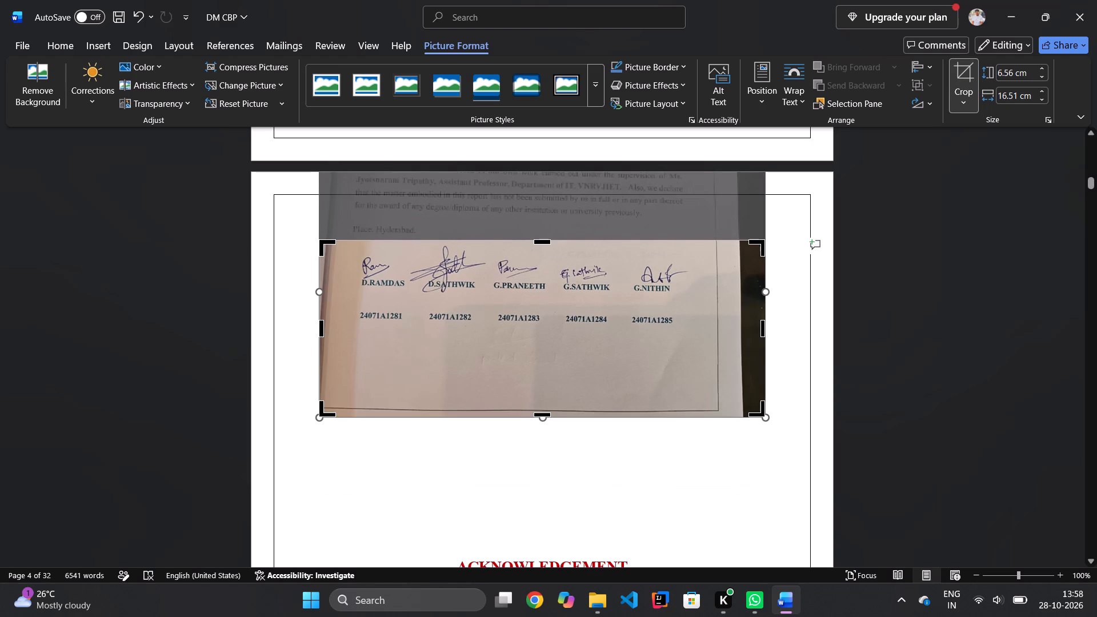
pyautogui.moveTo(543, 412); pyautogui.dragTo(554, 335)
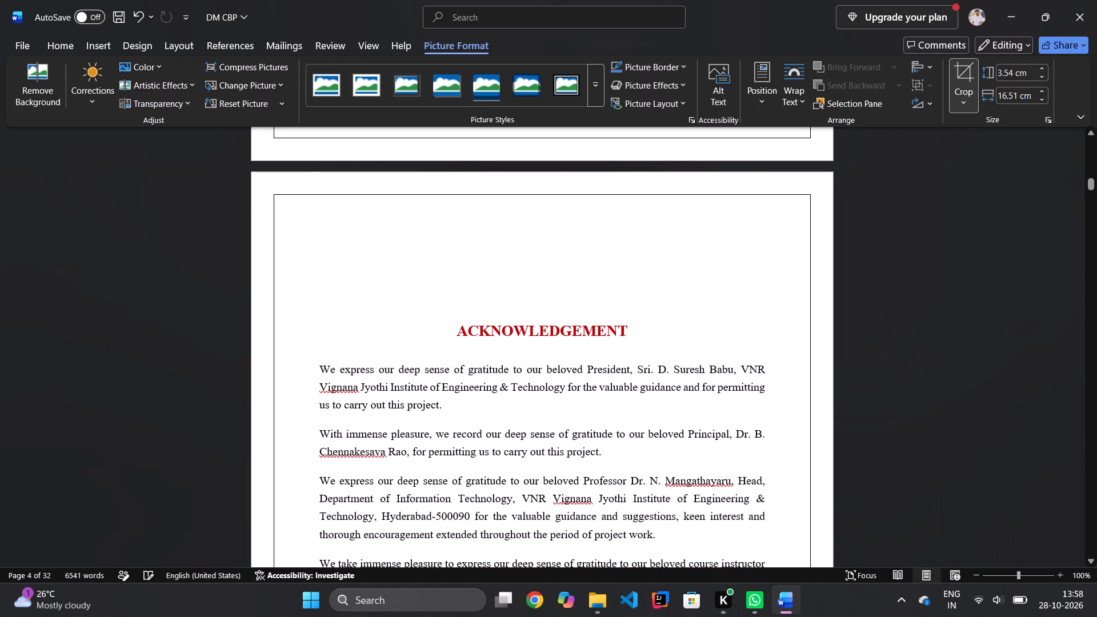
pyautogui.scroll(3, 727, 394)
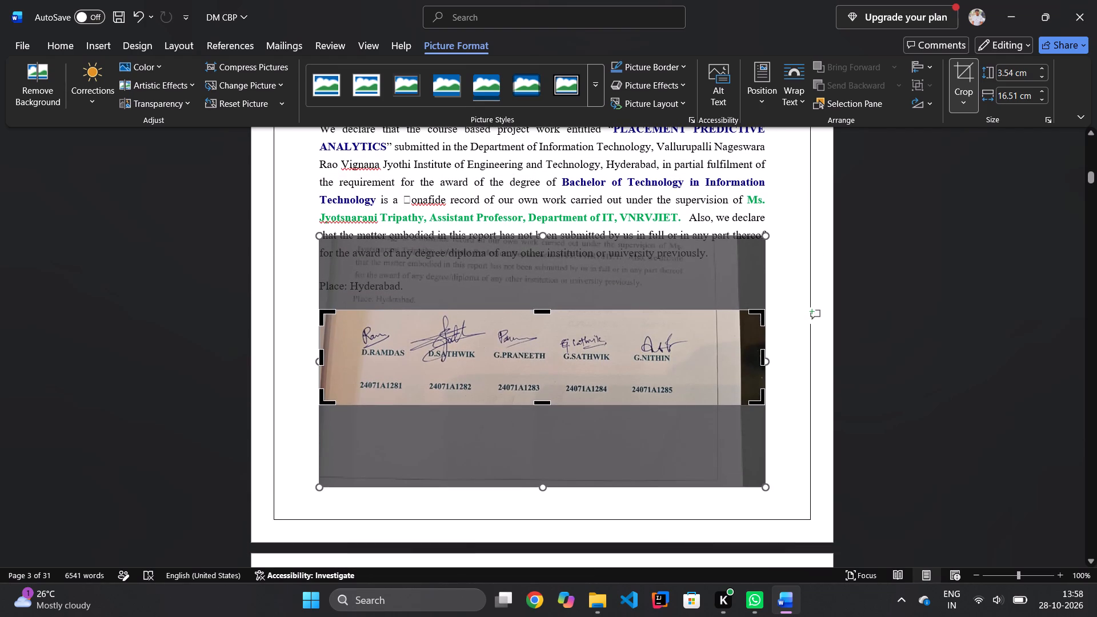
pyautogui.moveTo(762, 361); pyautogui.dragTo(687, 371)
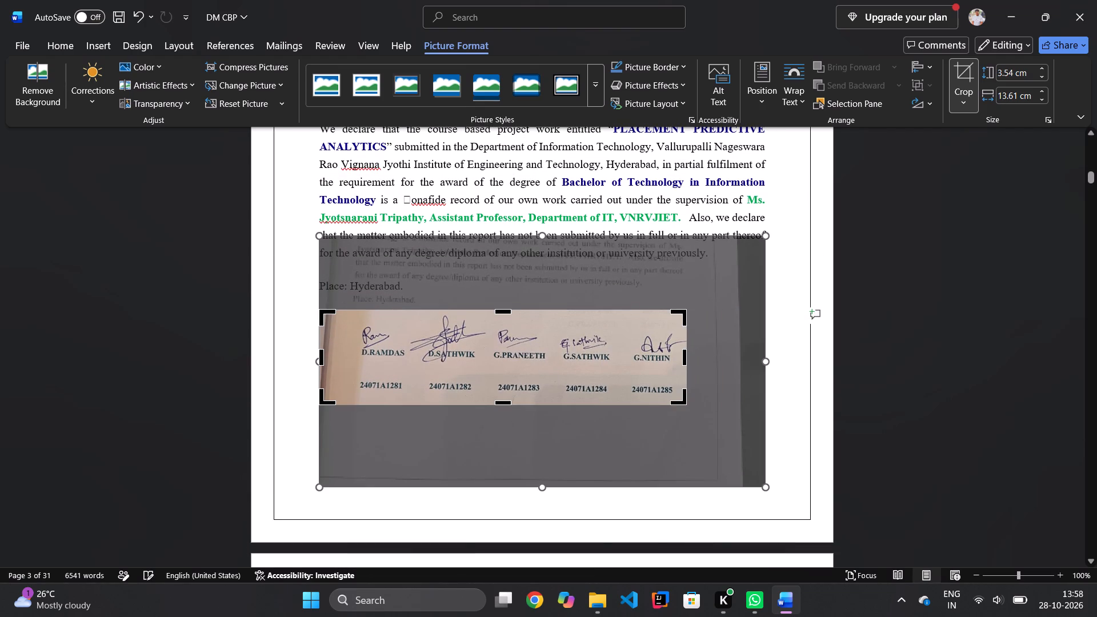
pyautogui.moveTo(322, 358); pyautogui.dragTo(350, 360)
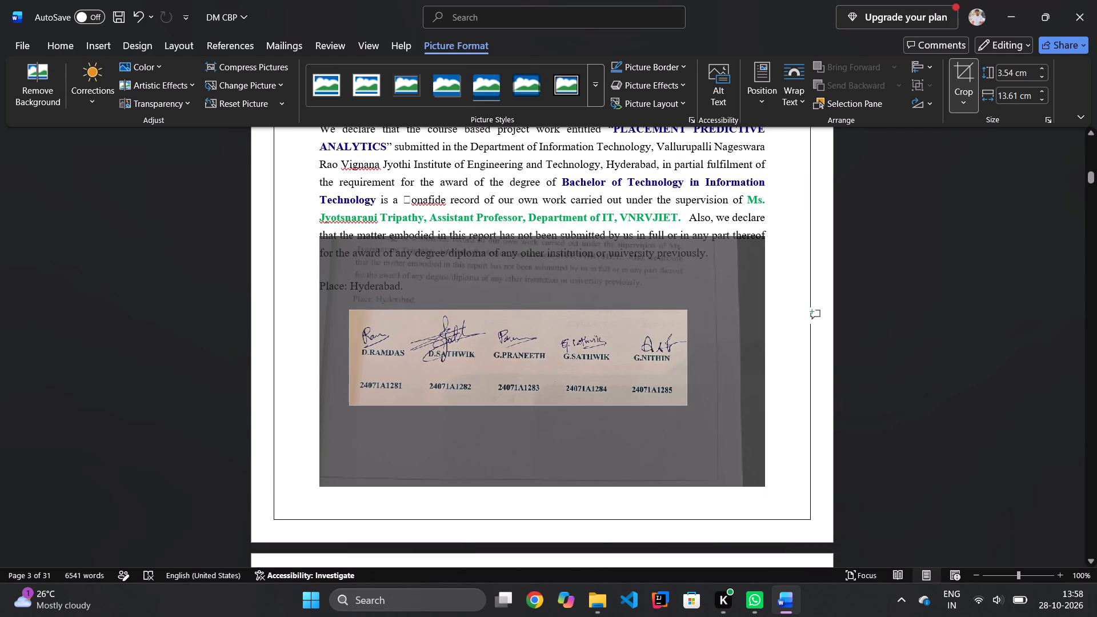
pyautogui.moveTo(350, 360); pyautogui.dragTo(350, 360)
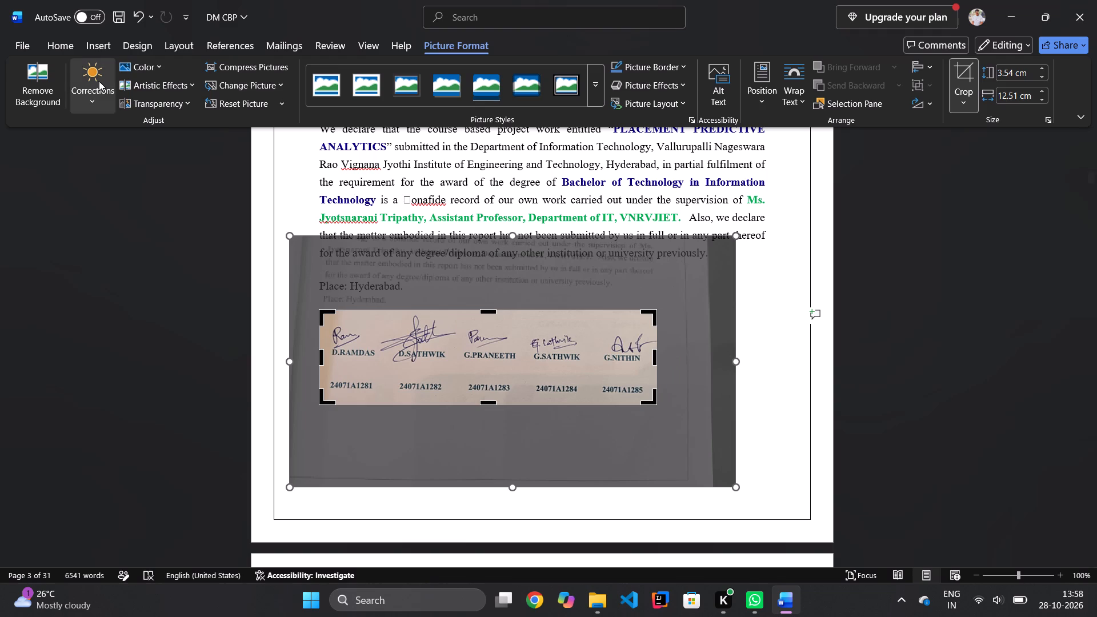
# Whiten the background of the students' signature picture with a highest-brightness, reduced-contrast correction preset.
pyautogui.click(99, 81)
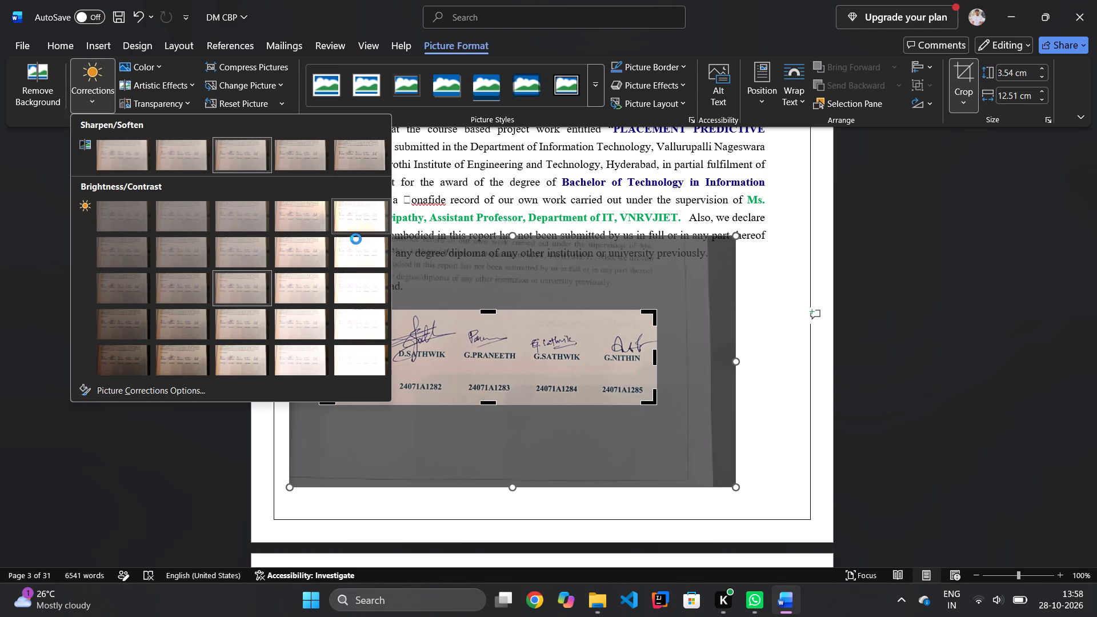
pyautogui.click(356, 239)
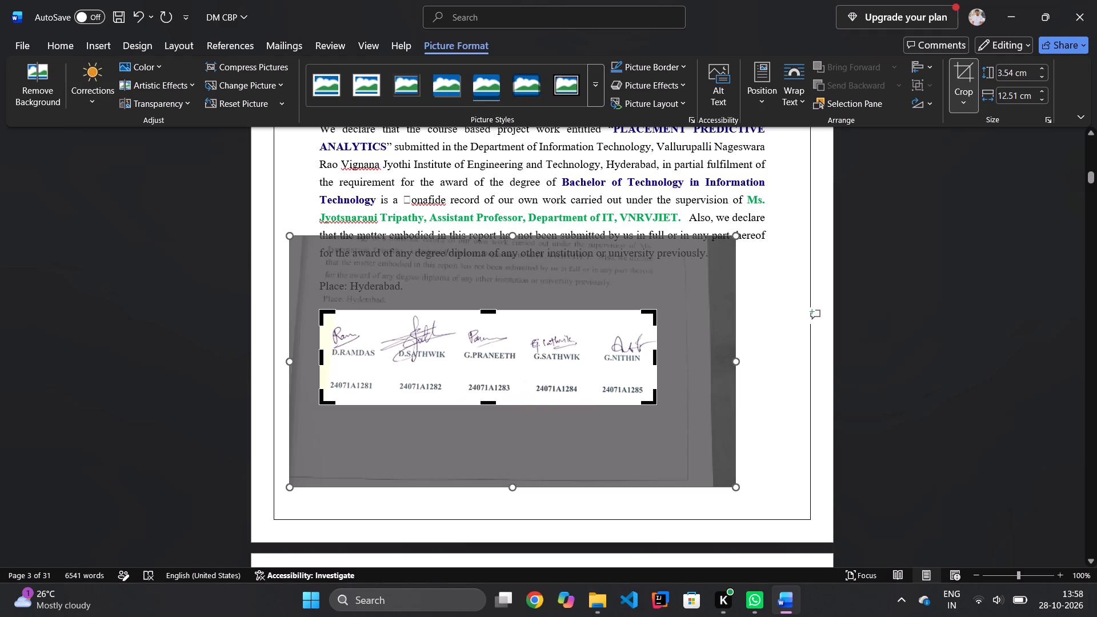
pyautogui.click(745, 458)
# Stretch the students' signature picture horizontally to almost the full width of the declaration text, keeping its height.
pyautogui.click(517, 371)
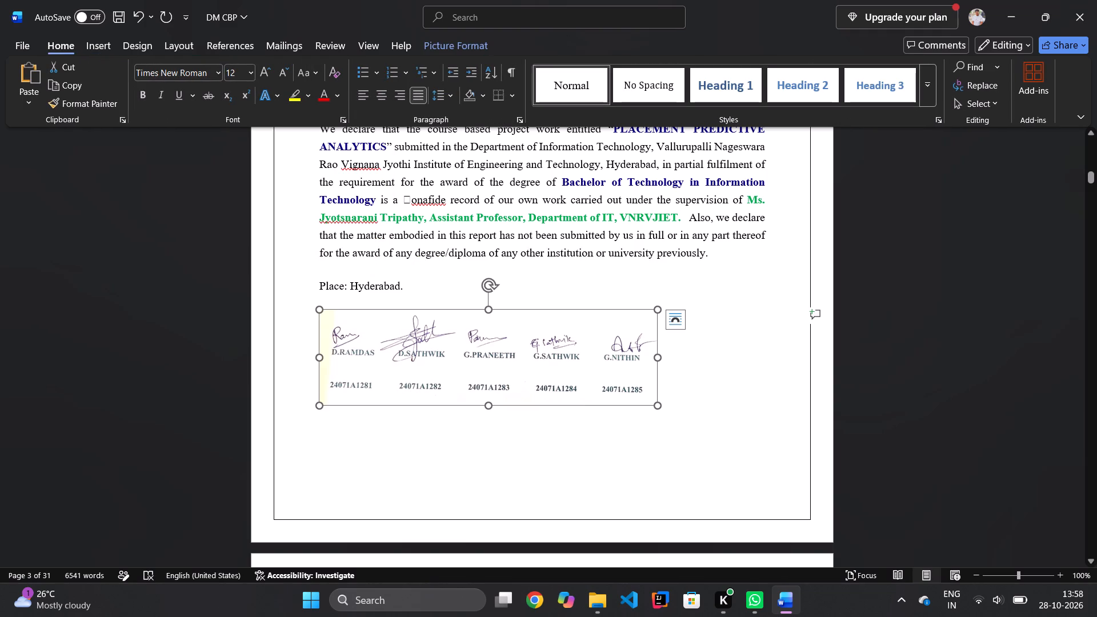
pyautogui.moveTo(656, 358); pyautogui.dragTo(743, 360)
pyautogui.click(774, 324)
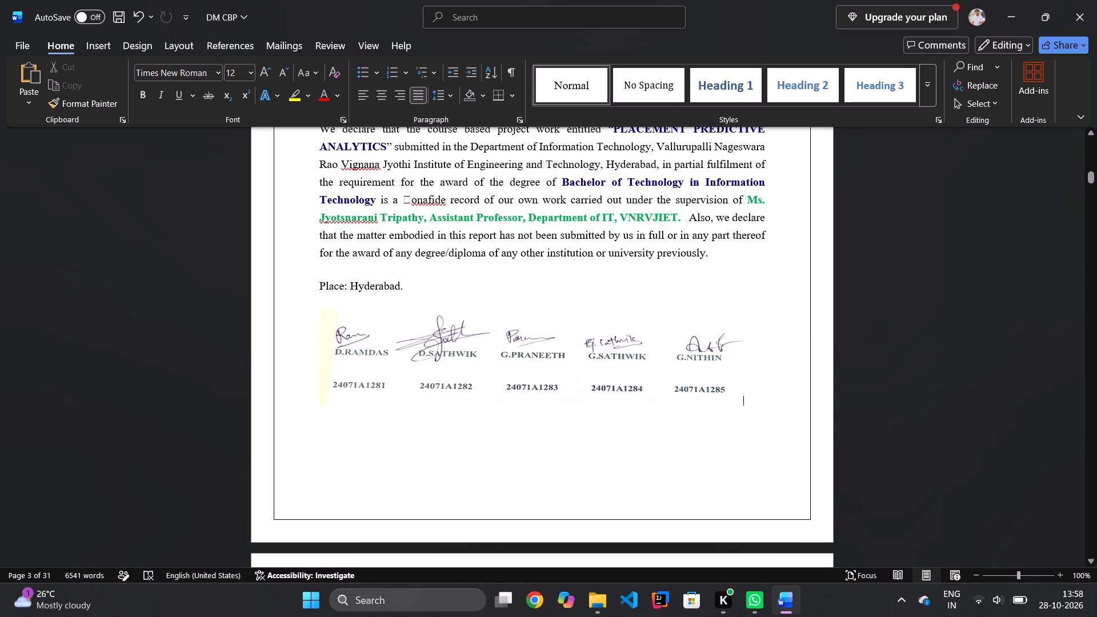
# Add a blank line after "Place: Hyderabad." to move the students' signature picture lower.
pyautogui.click(610, 375)
pyautogui.click(424, 284)
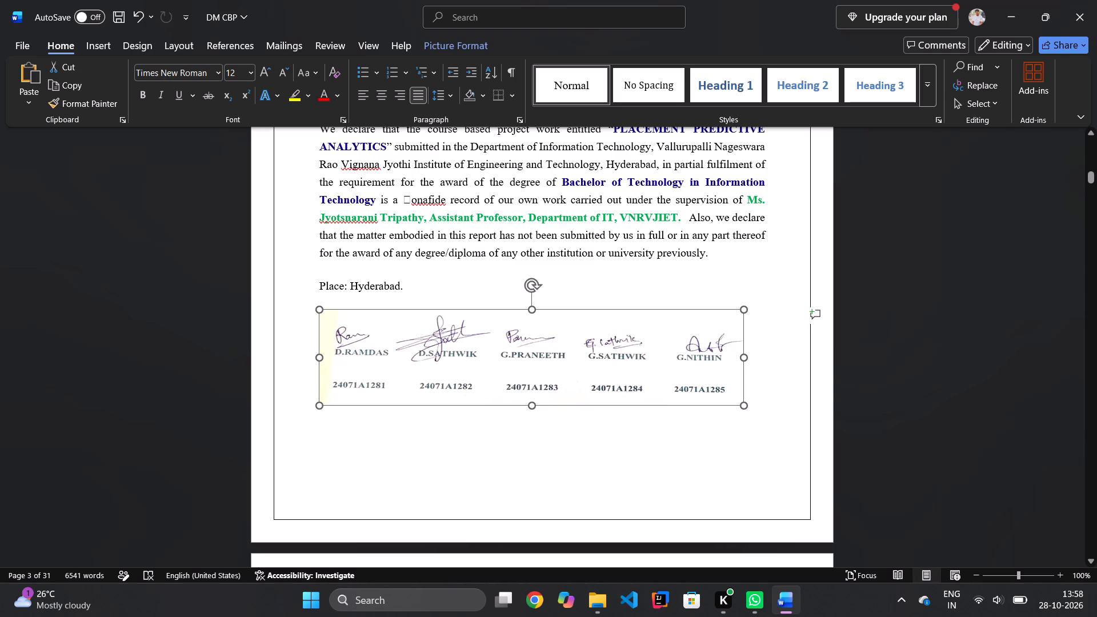
pyautogui.press('Return')
pyautogui.click(389, 394)
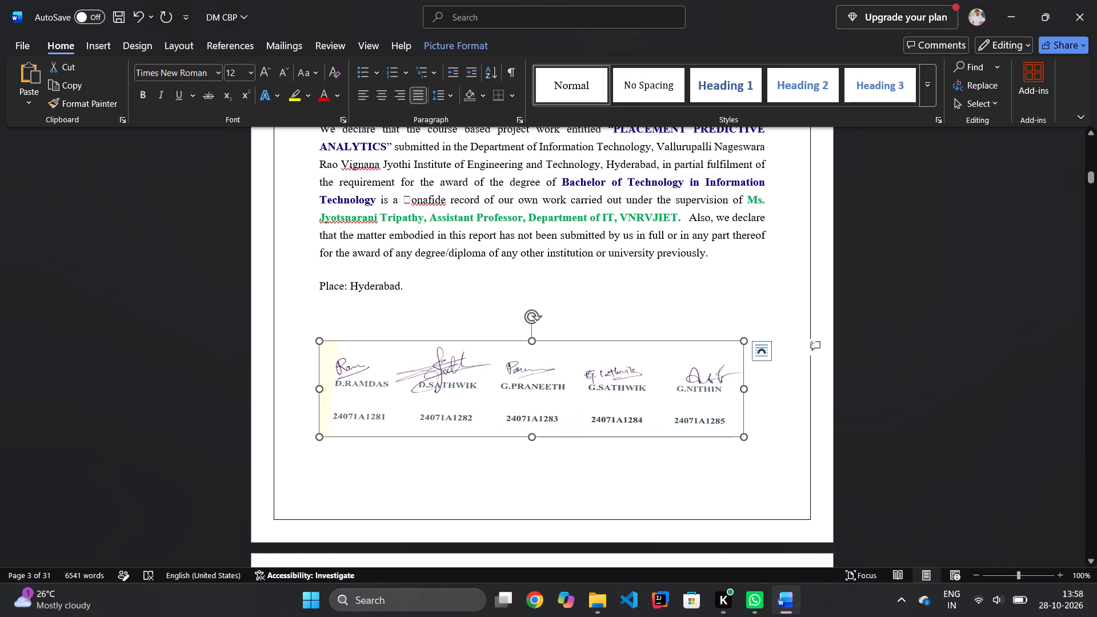
# Replace the "o" after the first letter of "bonafide" in the declaration paragraph with "b".
pyautogui.click(445, 174)
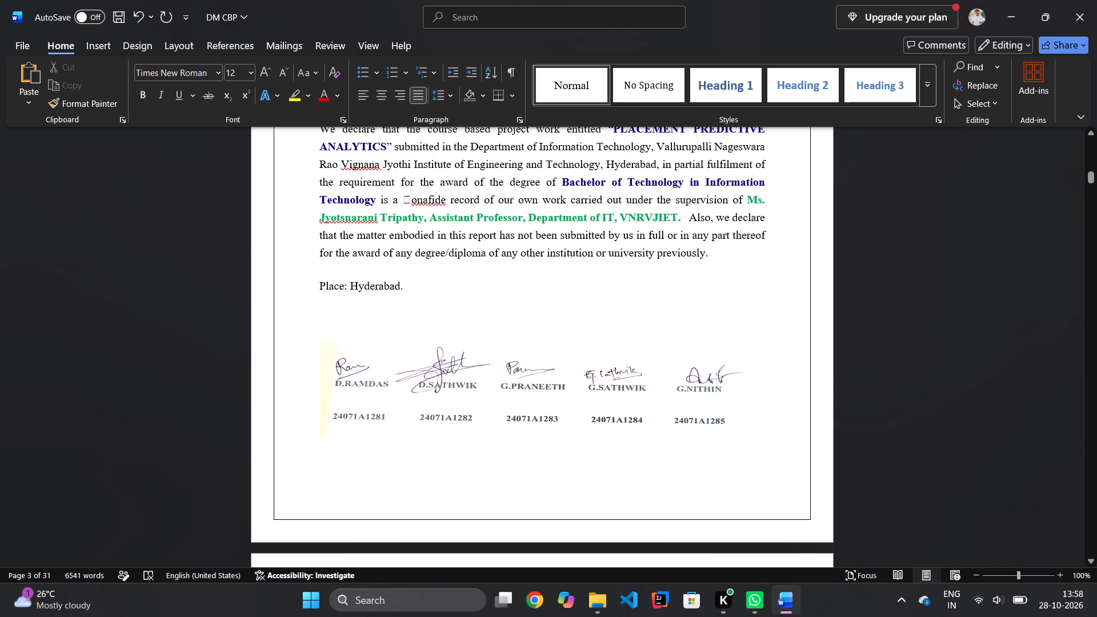
pyautogui.click(411, 201)
pyautogui.press('BackSpace')
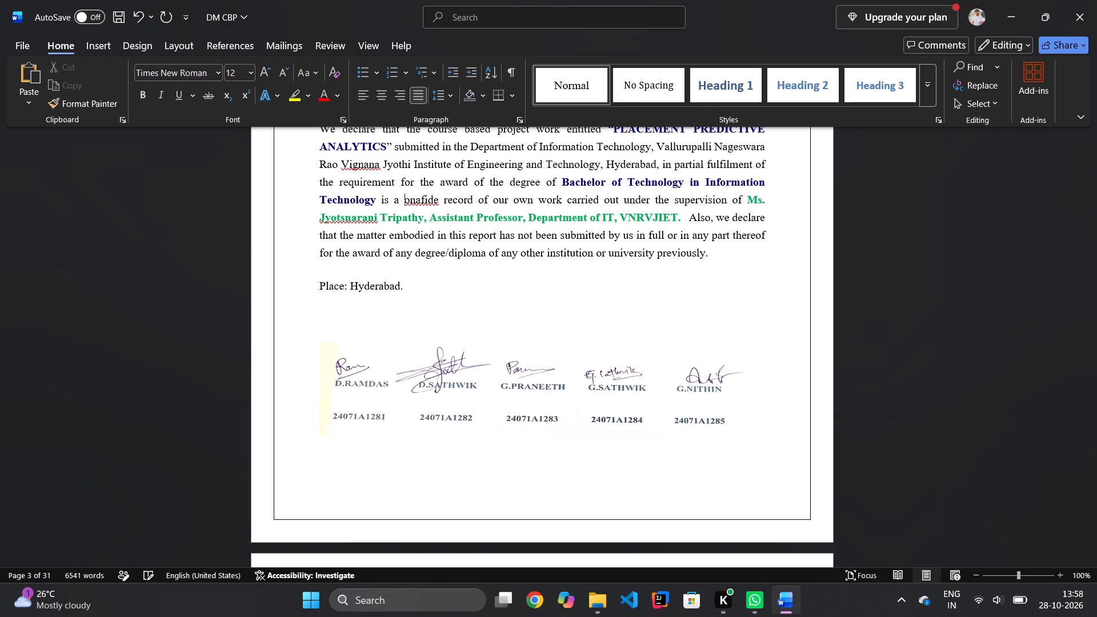
pyautogui.press('b')
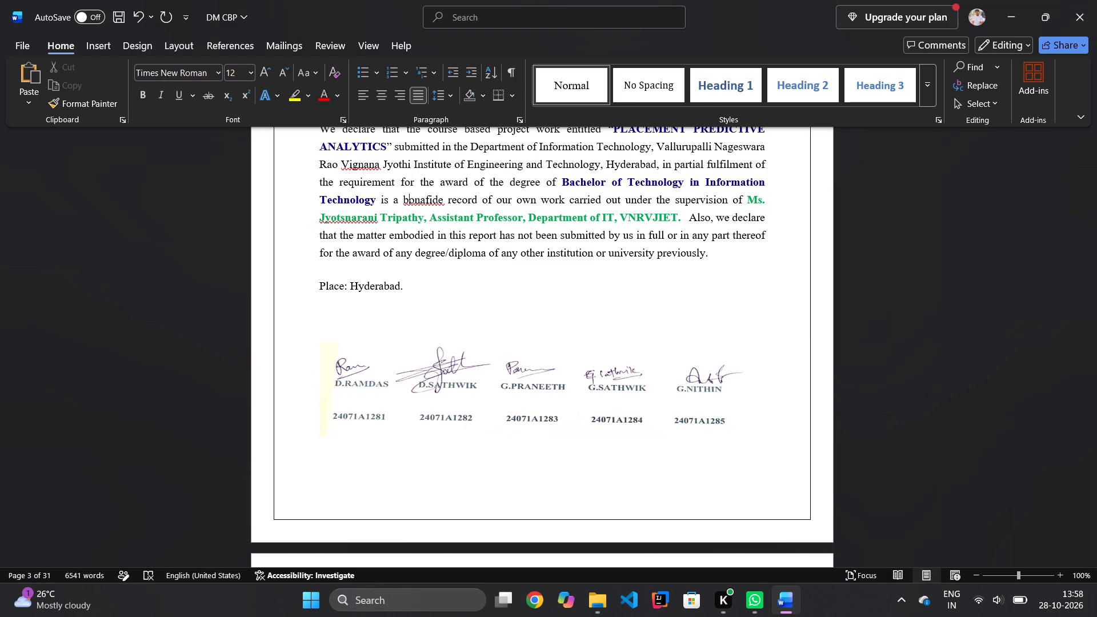
# Review the report's cover page from the title down to the institute details and date.
pyautogui.scroll(20, 426, 293)
pyautogui.scroll(5, 426, 293)
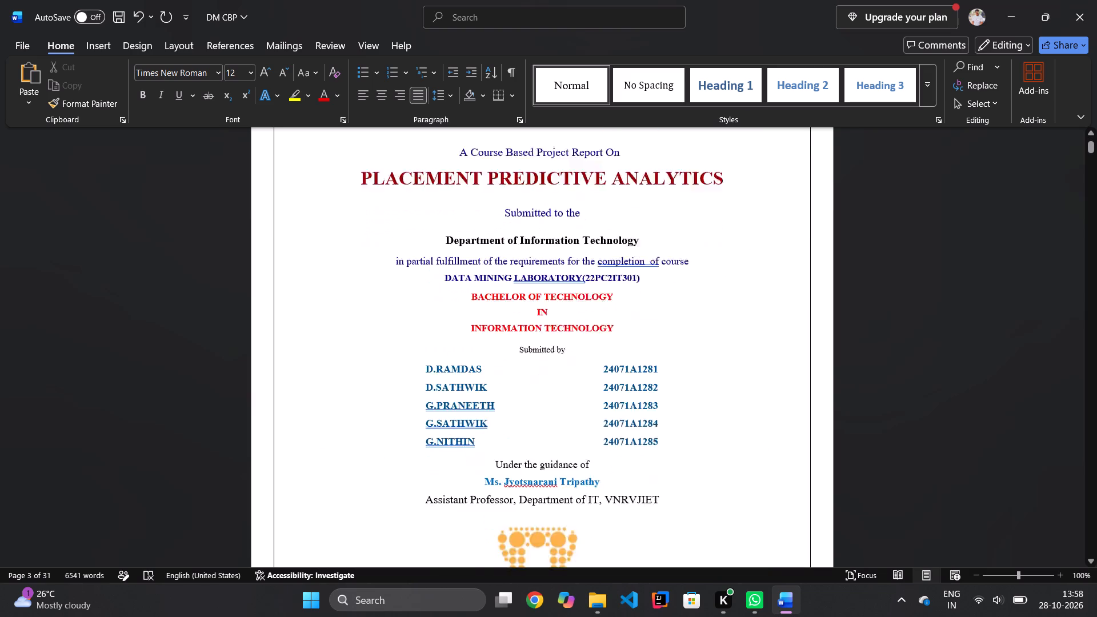
pyautogui.scroll(8, 426, 293)
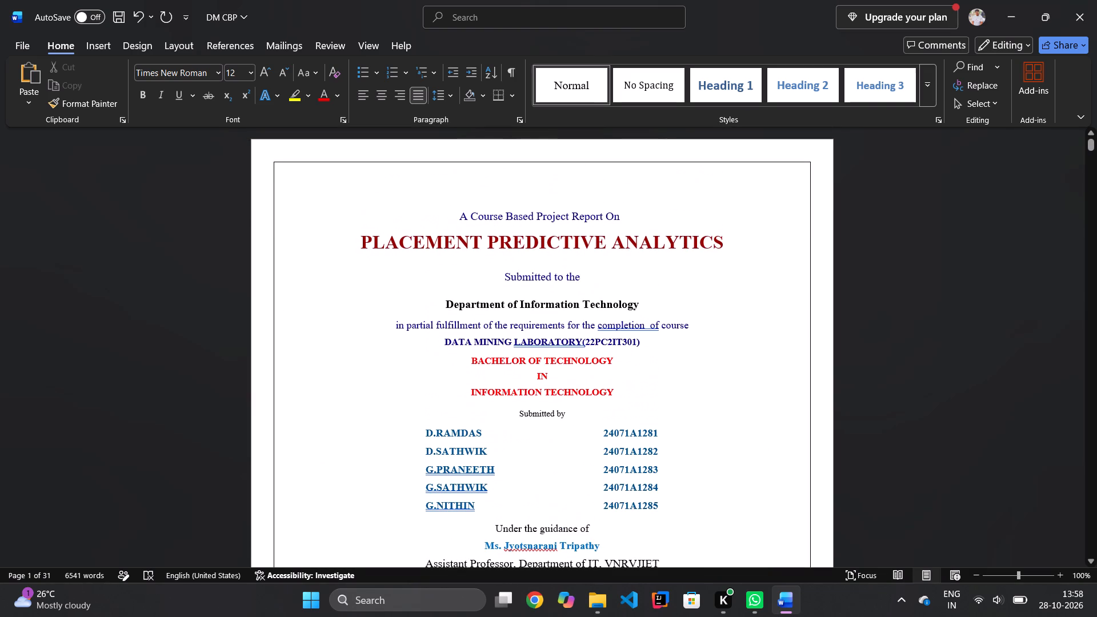
pyautogui.scroll(-1, 501, 388)
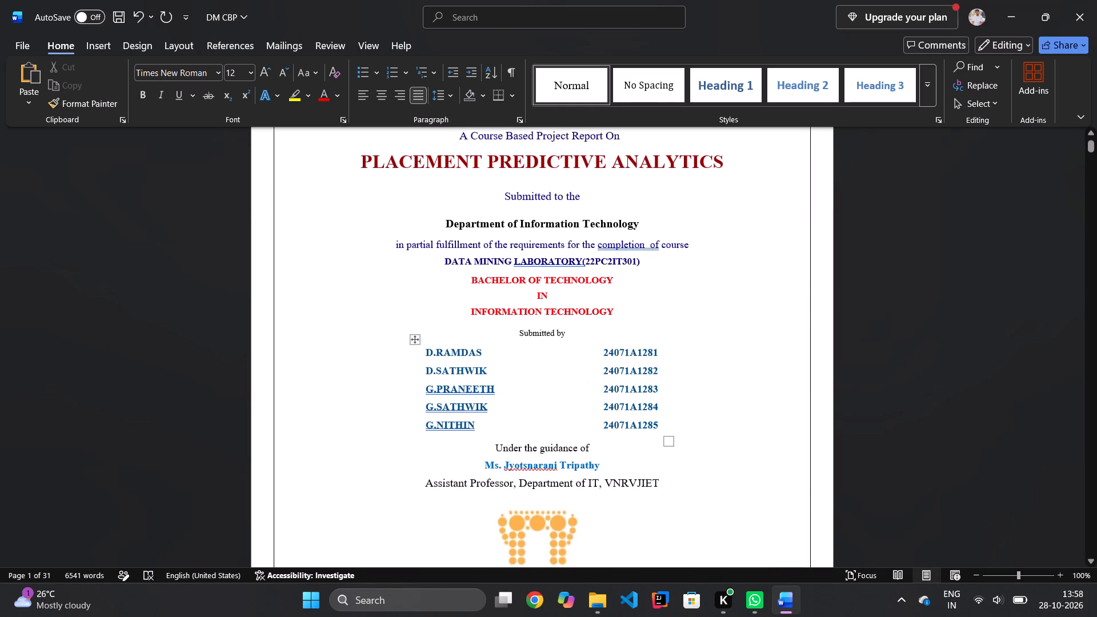
pyautogui.scroll(-2, 501, 388)
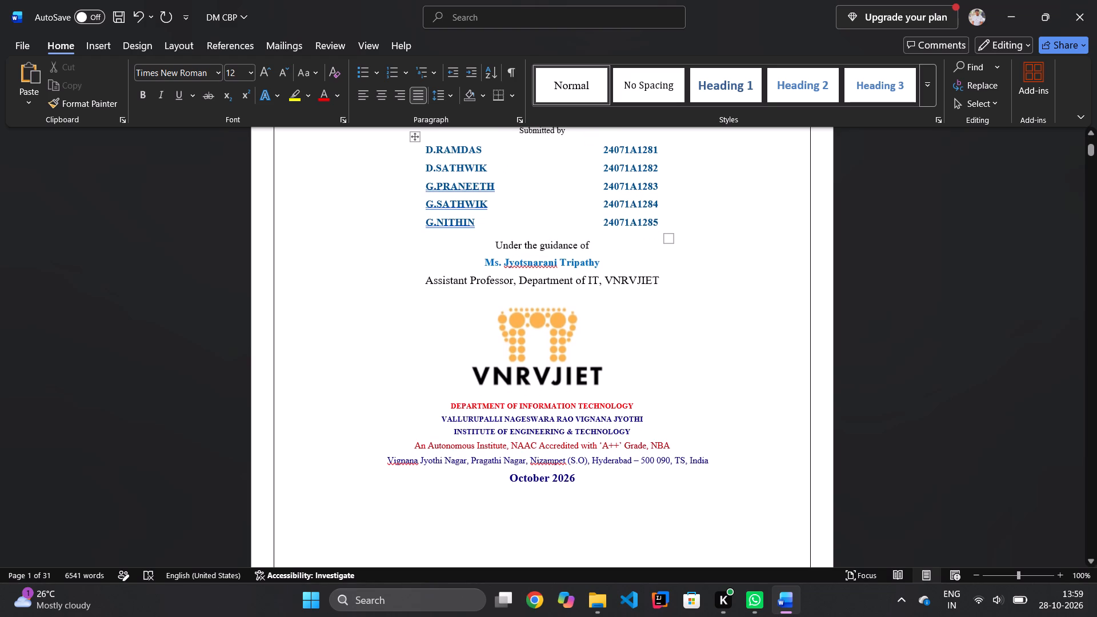
# Review the certificate and declaration pages with their signatures, down to the acknowledgement page.
pyautogui.scroll(-6, 578, 378)
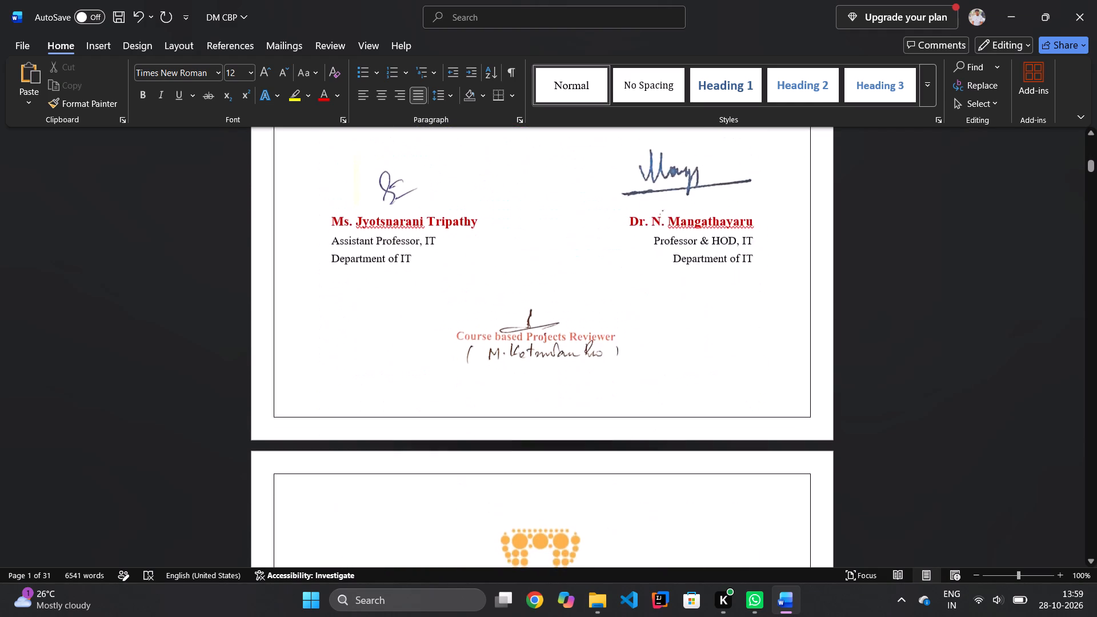
pyautogui.scroll(-4, 578, 378)
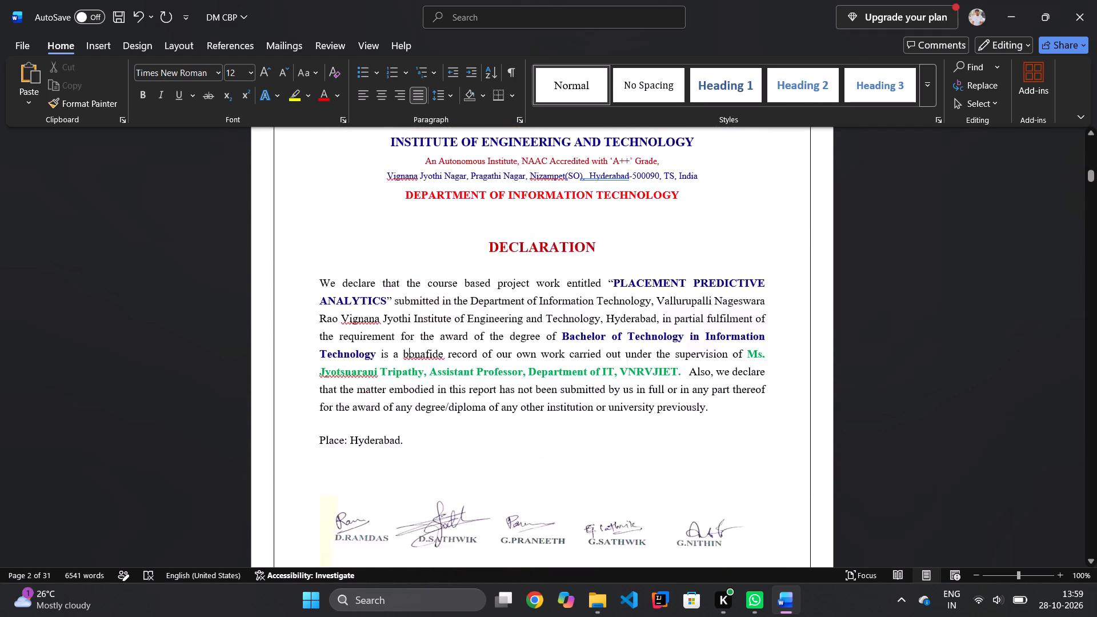
pyautogui.scroll(-4, 578, 378)
pyautogui.scroll(1, 578, 378)
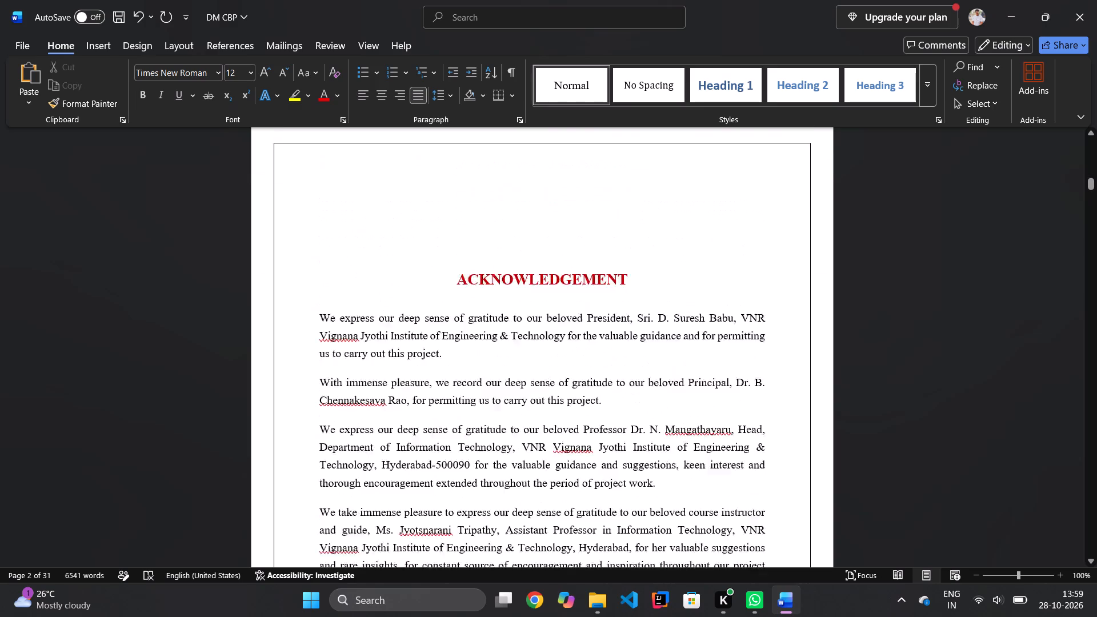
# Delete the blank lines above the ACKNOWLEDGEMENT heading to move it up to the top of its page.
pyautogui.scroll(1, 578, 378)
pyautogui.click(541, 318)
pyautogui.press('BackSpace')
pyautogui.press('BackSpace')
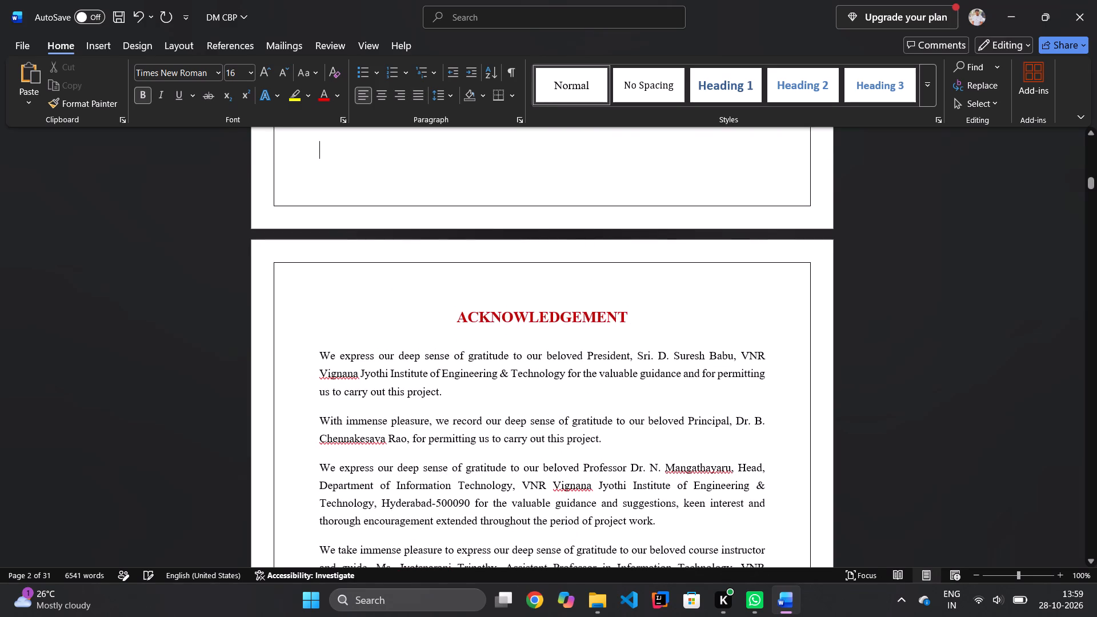
# Review the rest of the report from the index through the chapters to the references, and return to the cover page.
pyautogui.scroll(-6, 541, 318)
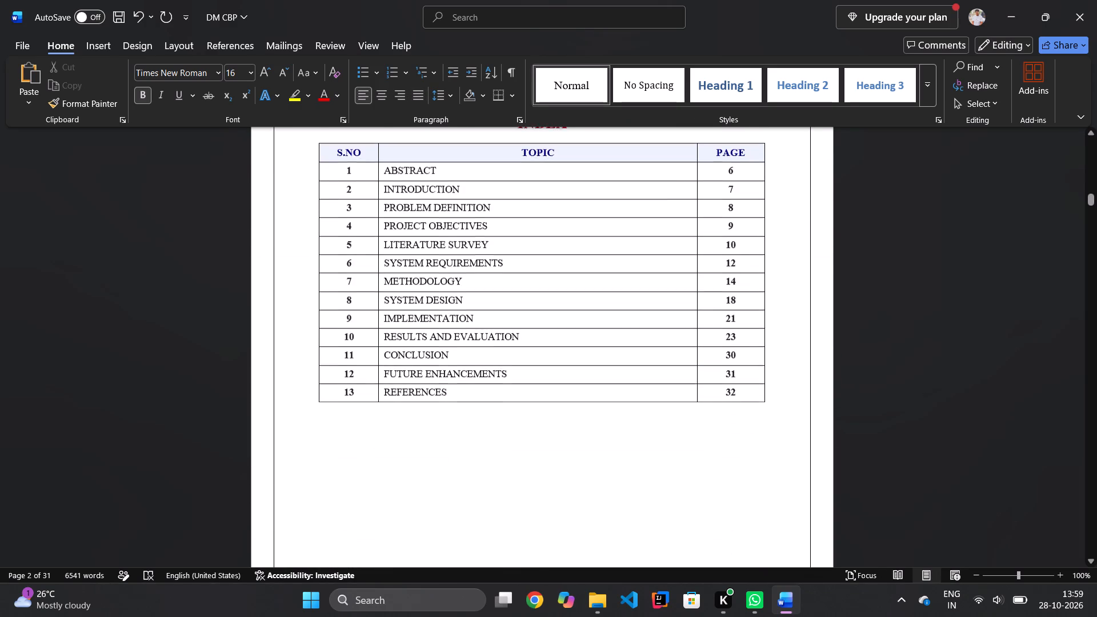
pyautogui.scroll(-5, 541, 318)
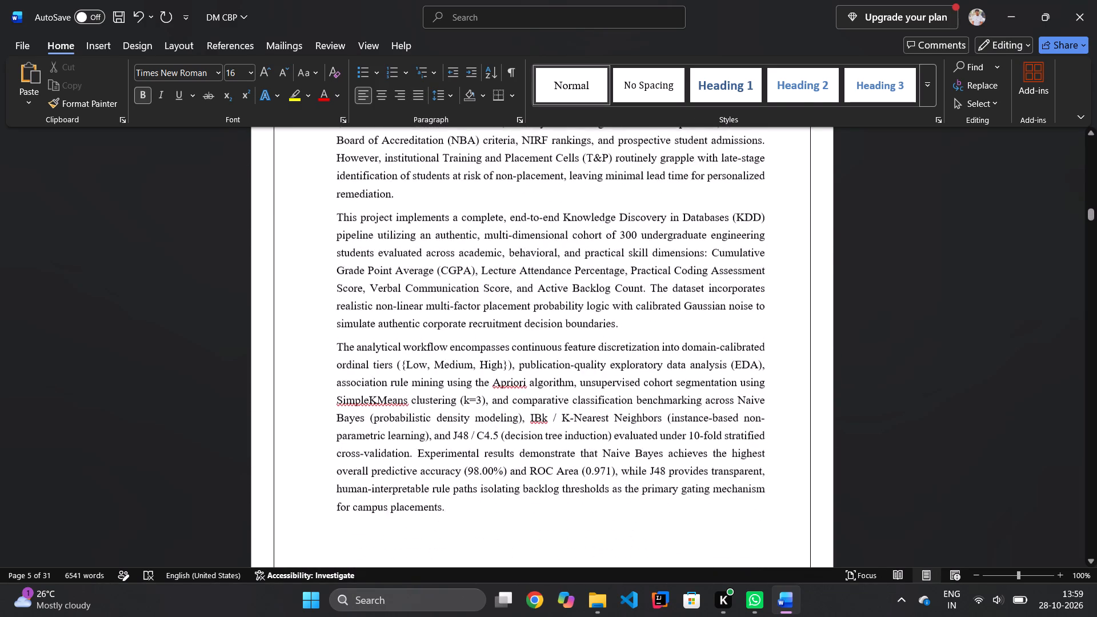
pyautogui.scroll(-19, 541, 318)
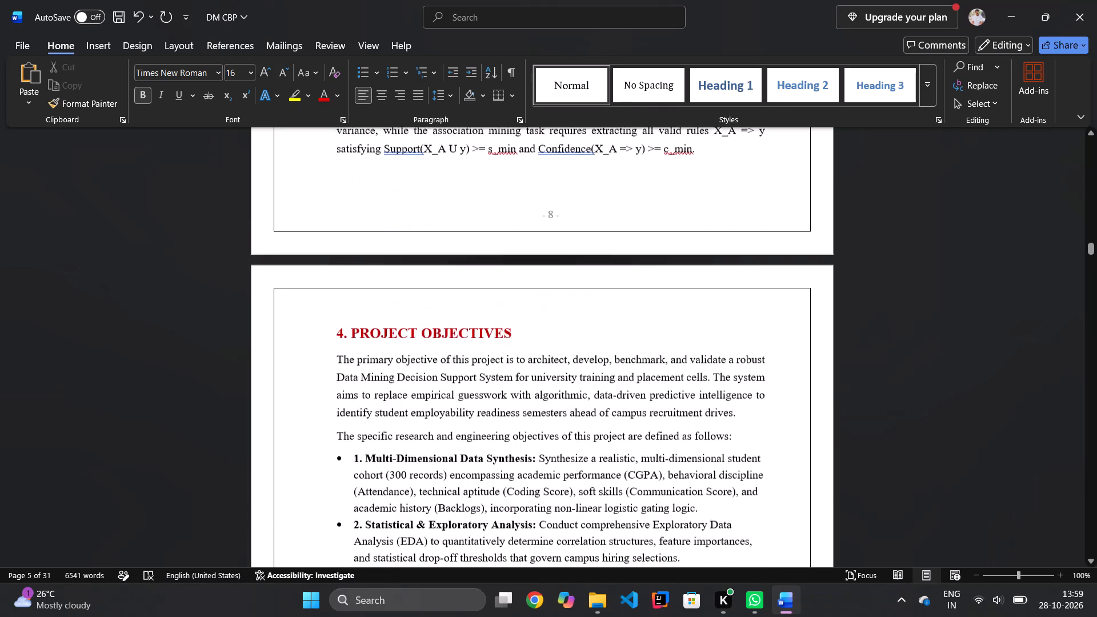
pyautogui.scroll(-20, 541, 318)
pyautogui.scroll(-7, 541, 318)
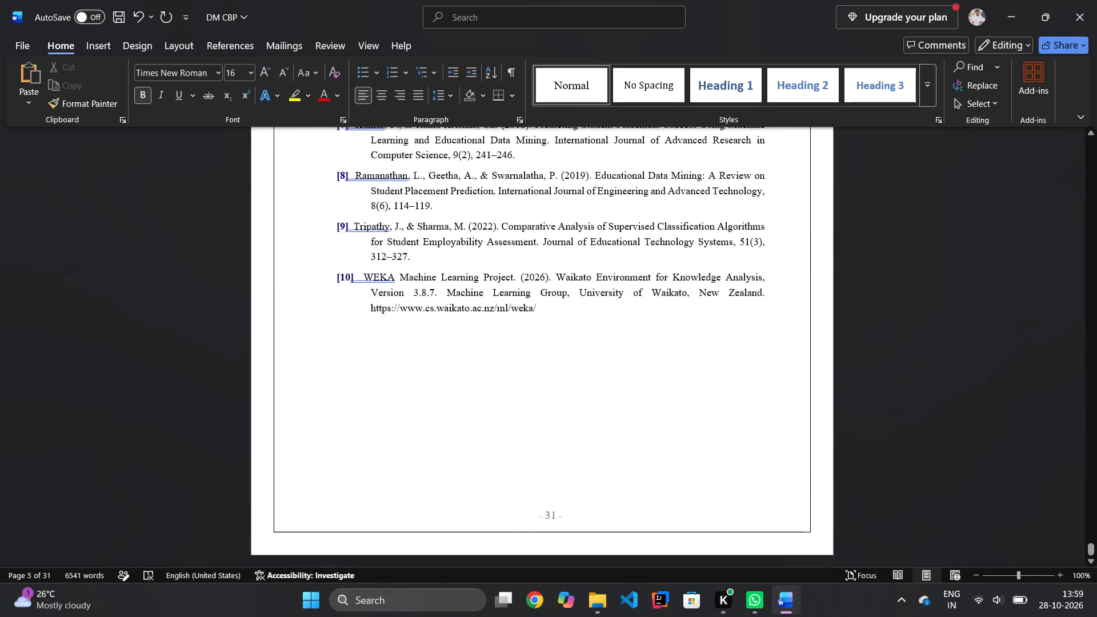
pyautogui.scroll(20, 541, 318)
pyautogui.scroll(12, 541, 318)
pyautogui.scroll(11, 541, 318)
pyautogui.keyDown('ctrl'); pyautogui.scroll(14, 541, 318); pyautogui.keyUp('ctrl')
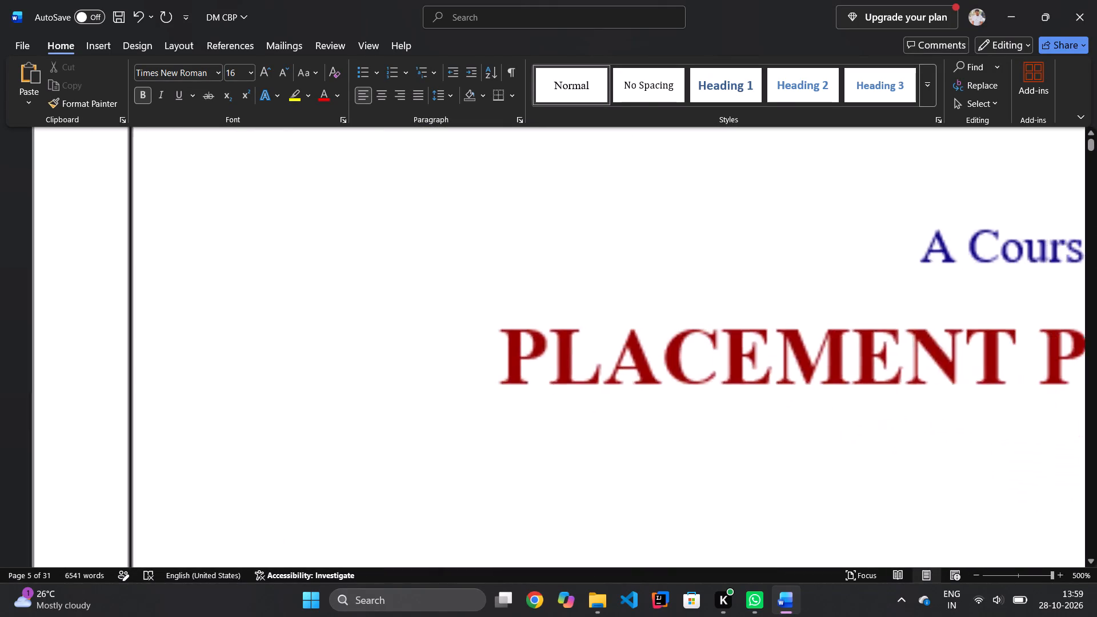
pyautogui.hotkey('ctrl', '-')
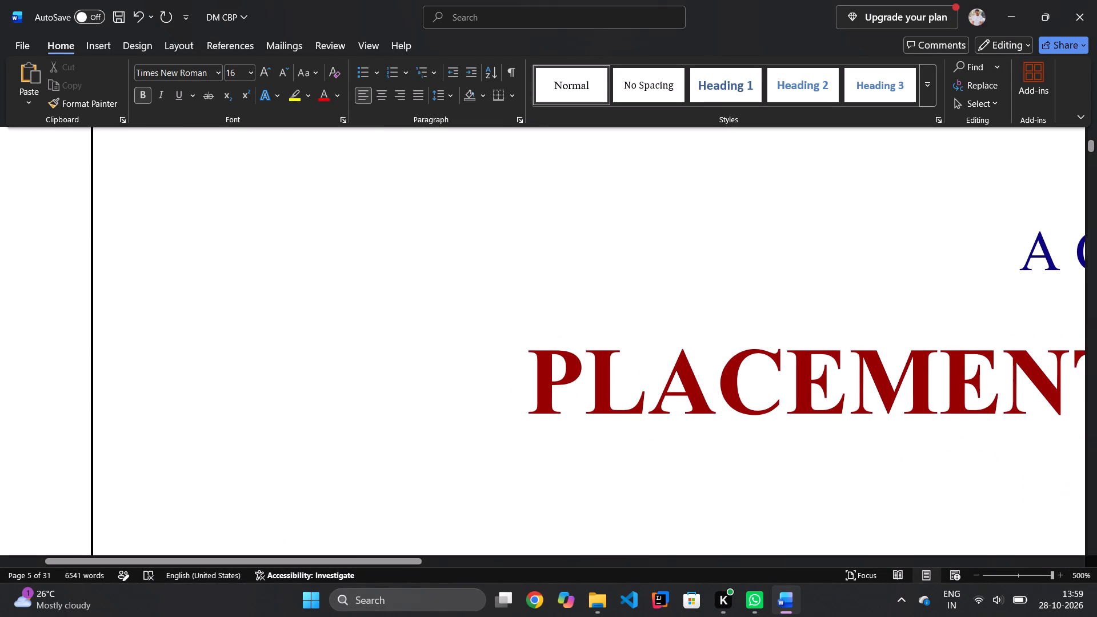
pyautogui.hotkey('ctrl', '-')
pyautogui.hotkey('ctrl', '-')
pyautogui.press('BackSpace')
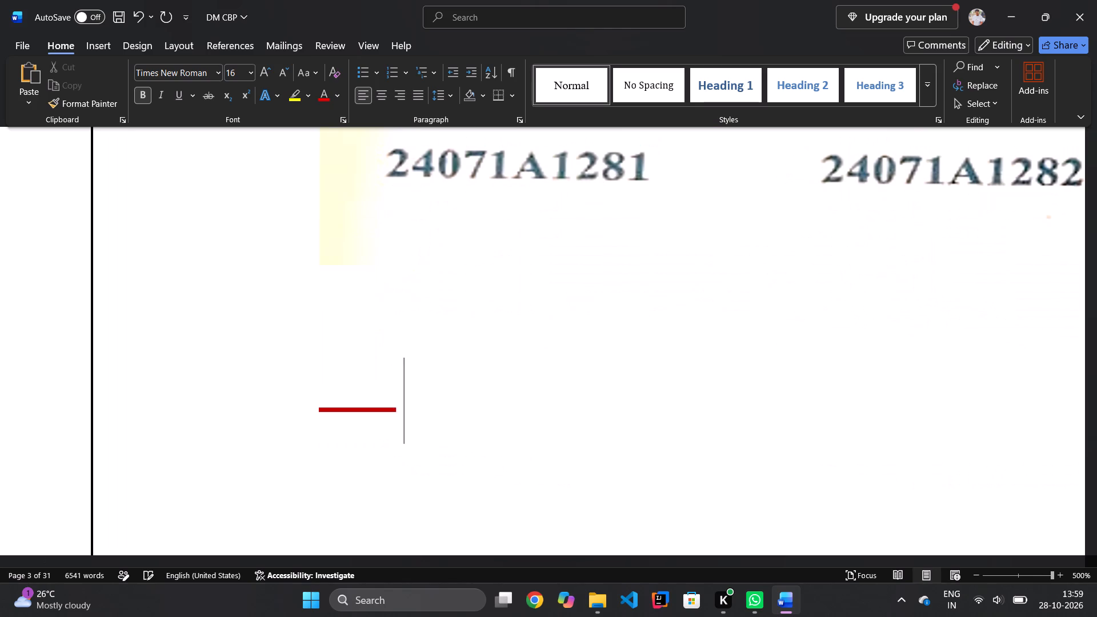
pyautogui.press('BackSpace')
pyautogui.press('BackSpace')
# Undo the recent edits, including the blank-line removal above ACKNOWLEDGEMENT and the letter replacement in "bonafide".
pyautogui.hotkey('ctrl', 'z')
pyautogui.hotkey('ctrl', 'z')
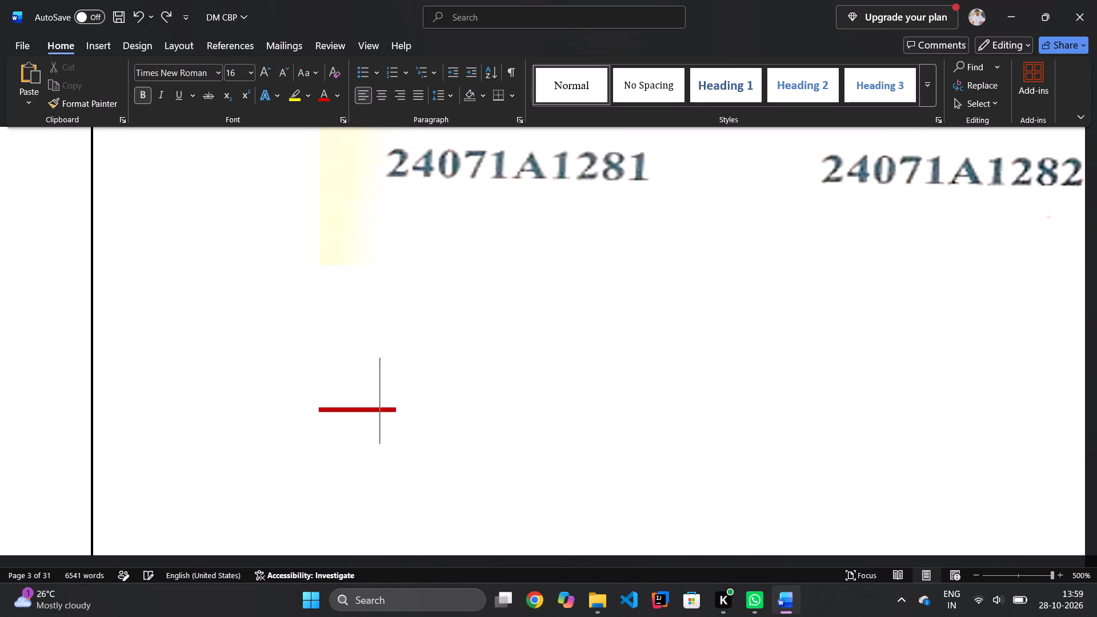
pyautogui.hotkey('ctrl', 'z')
pyautogui.hotkey('ctrl', 'z')
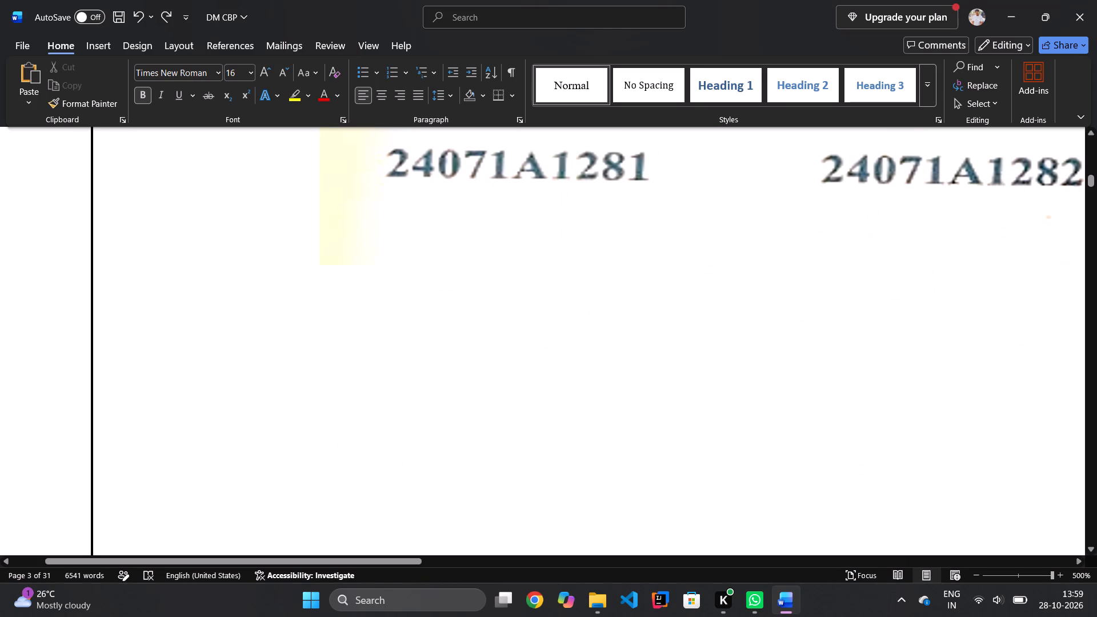
# Return to 100% zoom and recheck the certificate, declaration, acknowledgement and index pages.
pyautogui.keyDown('ctrl'); pyautogui.scroll(-9, 637, 250); pyautogui.keyUp('ctrl')
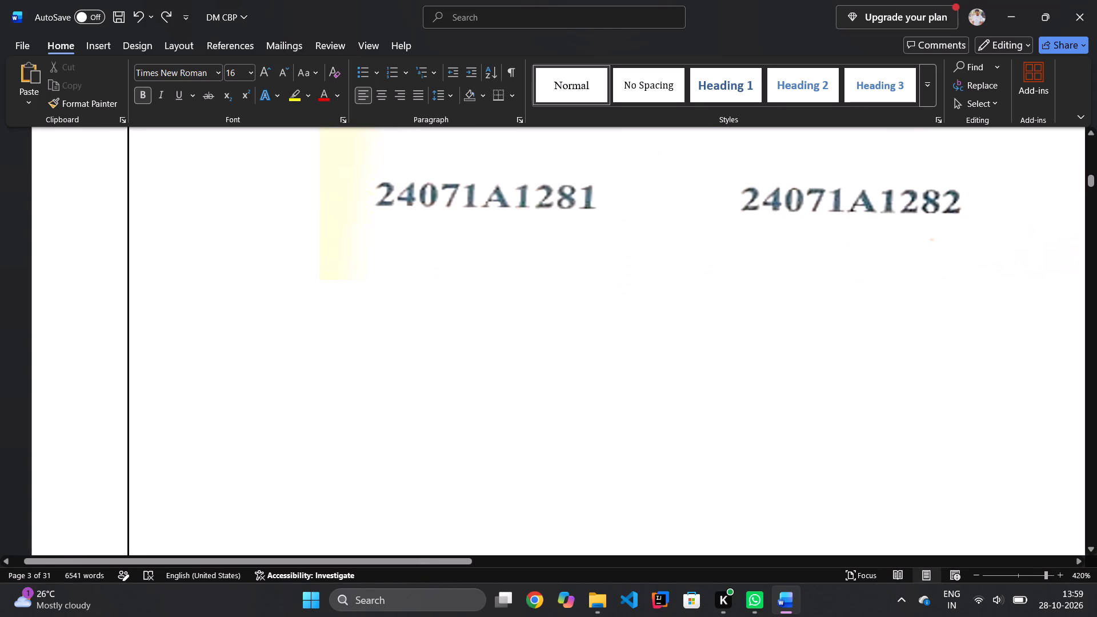
pyautogui.keyDown('ctrl'); pyautogui.scroll(-13, 637, 250); pyautogui.keyUp('ctrl')
pyautogui.keyDown('ctrl'); pyautogui.scroll(-17, 637, 250); pyautogui.keyUp('ctrl')
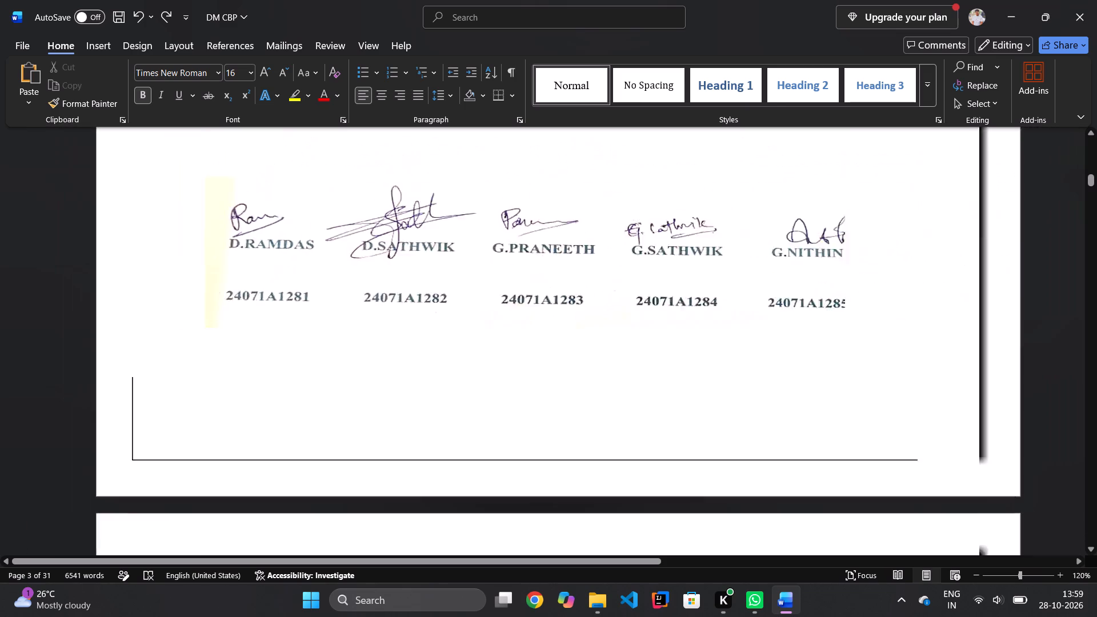
pyautogui.keyDown('ctrl'); pyautogui.scroll(-2, 637, 250); pyautogui.keyUp('ctrl')
pyautogui.scroll(4, 637, 250)
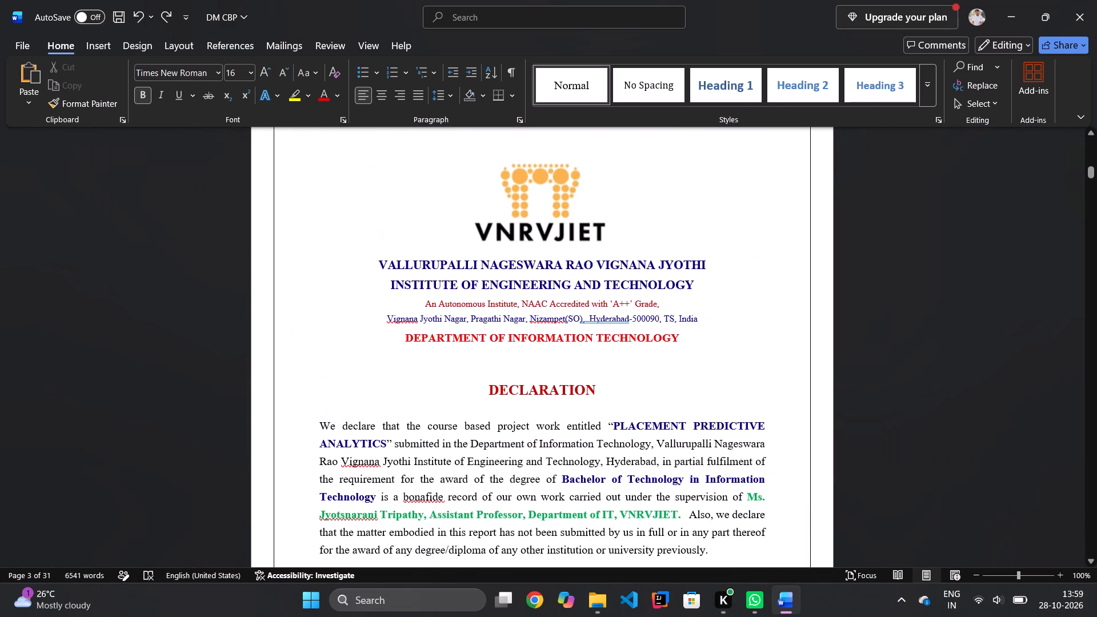
pyautogui.scroll(1, 637, 250)
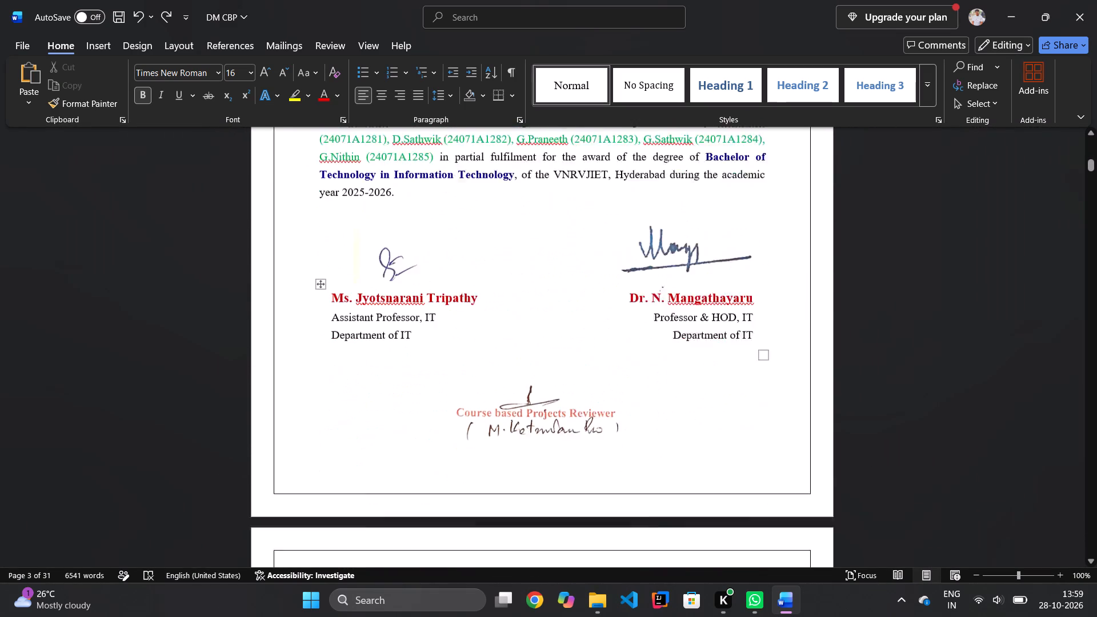
pyautogui.scroll(-6, 637, 250)
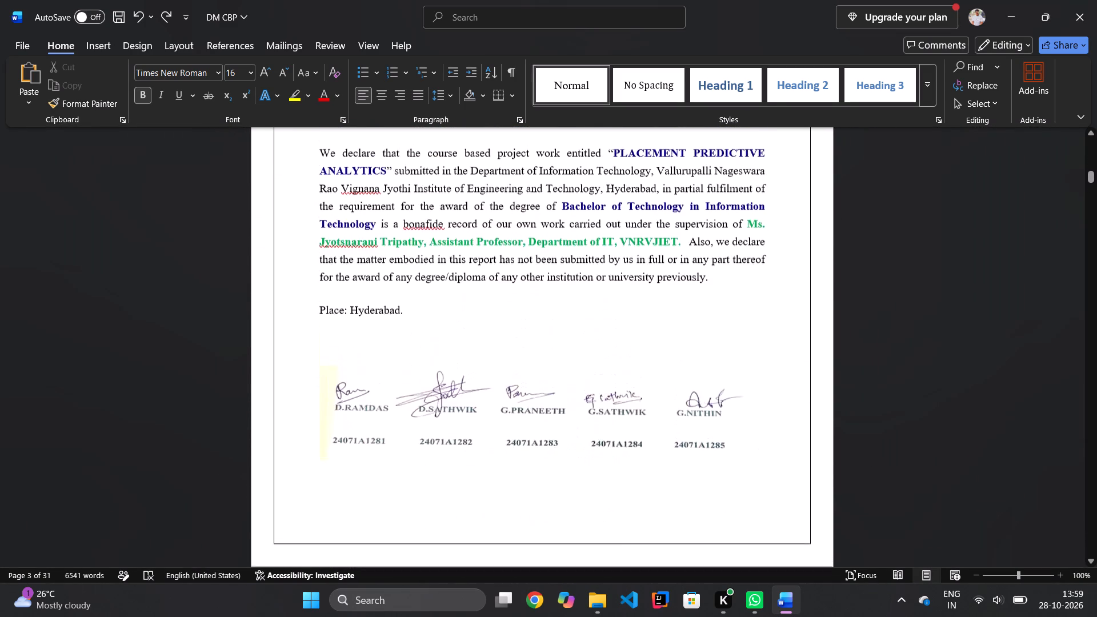
pyautogui.scroll(-5, 637, 250)
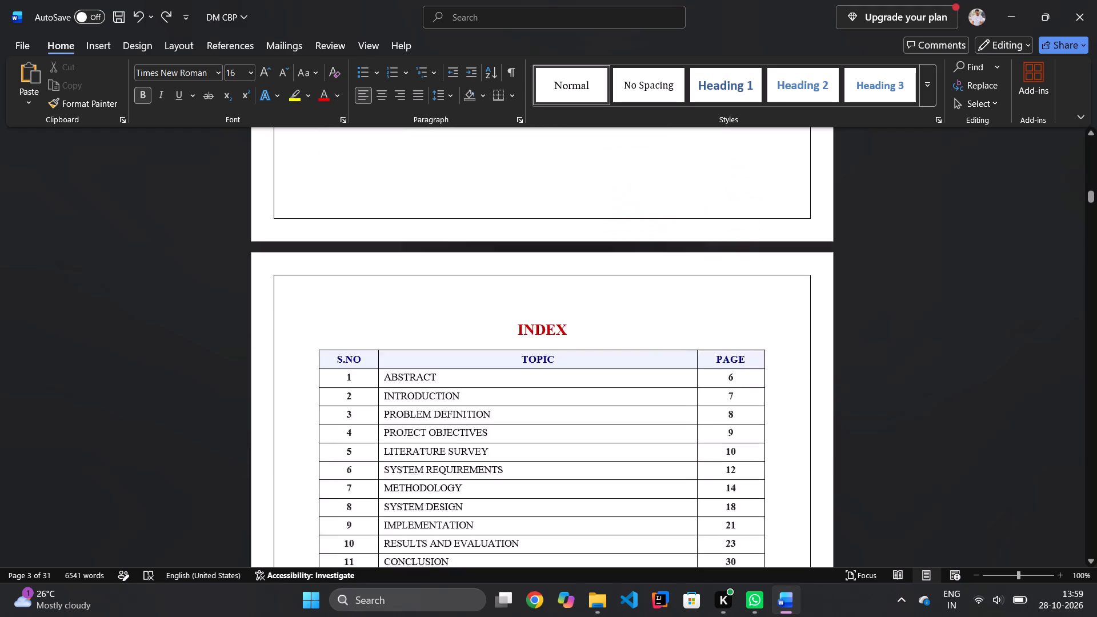
pyautogui.scroll(-1, 637, 250)
pyautogui.scroll(4, 637, 250)
# Save the DM CBP report.
pyautogui.hotkey('ctrl', 's')
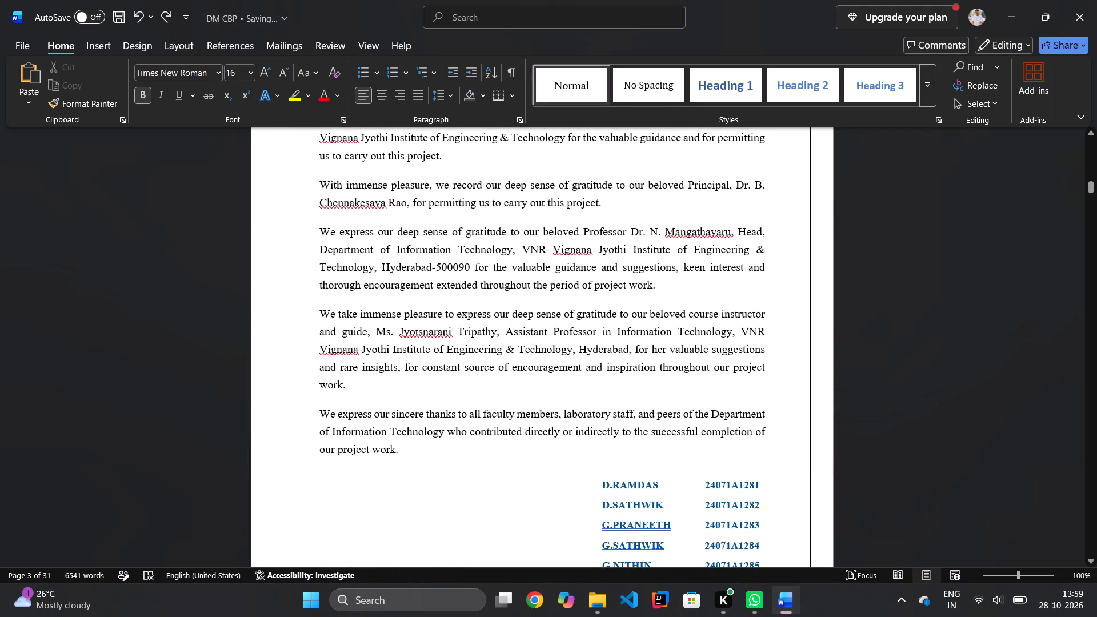
# Export the report as the PDF "DM CBP" in the Documentation folder, replacing the existing file.
pyautogui.click(98, 48)
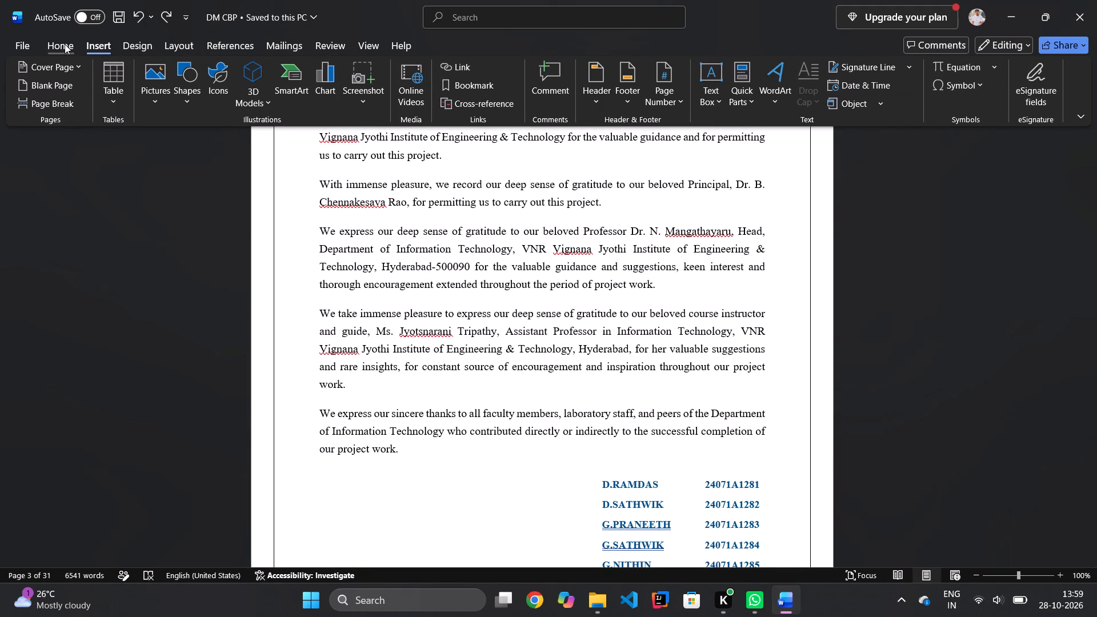
pyautogui.click(21, 47)
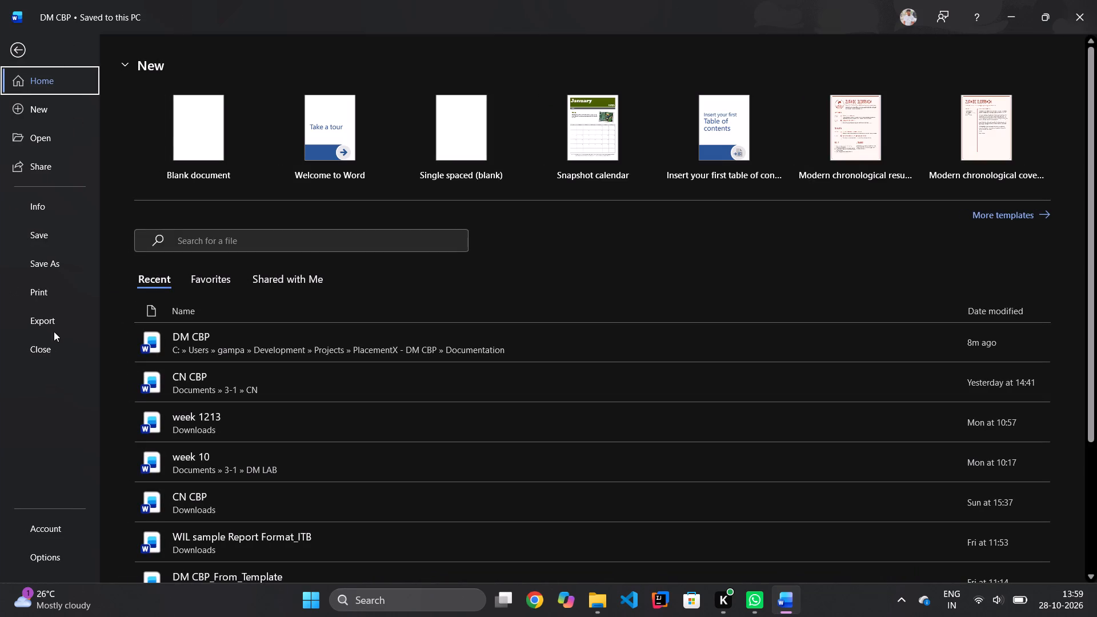
pyautogui.click(54, 331)
pyautogui.click(386, 190)
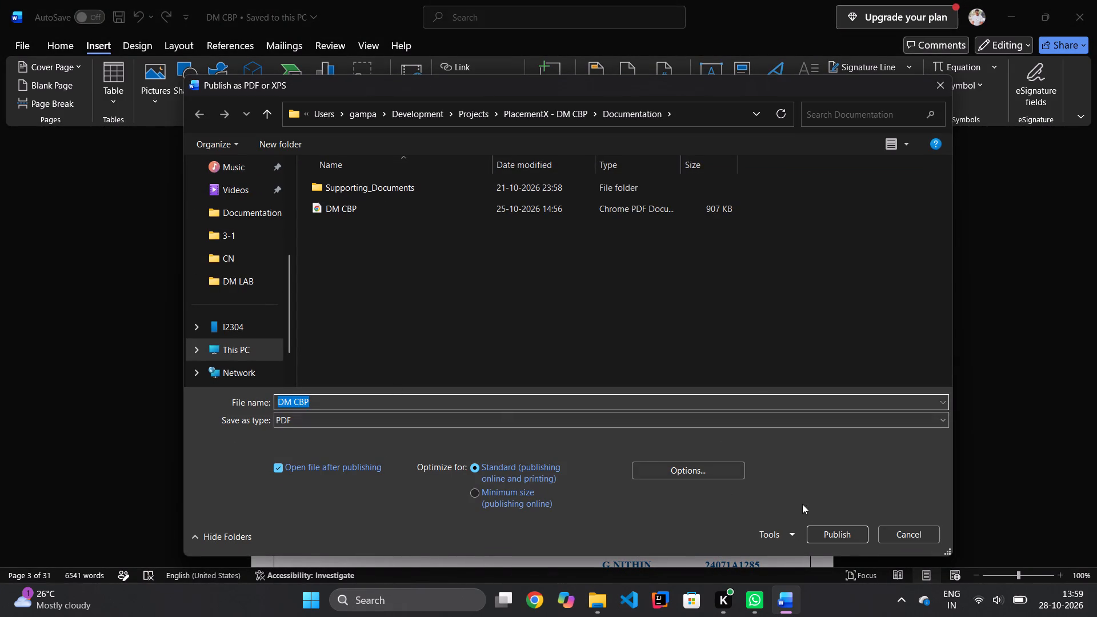
pyautogui.click(822, 536)
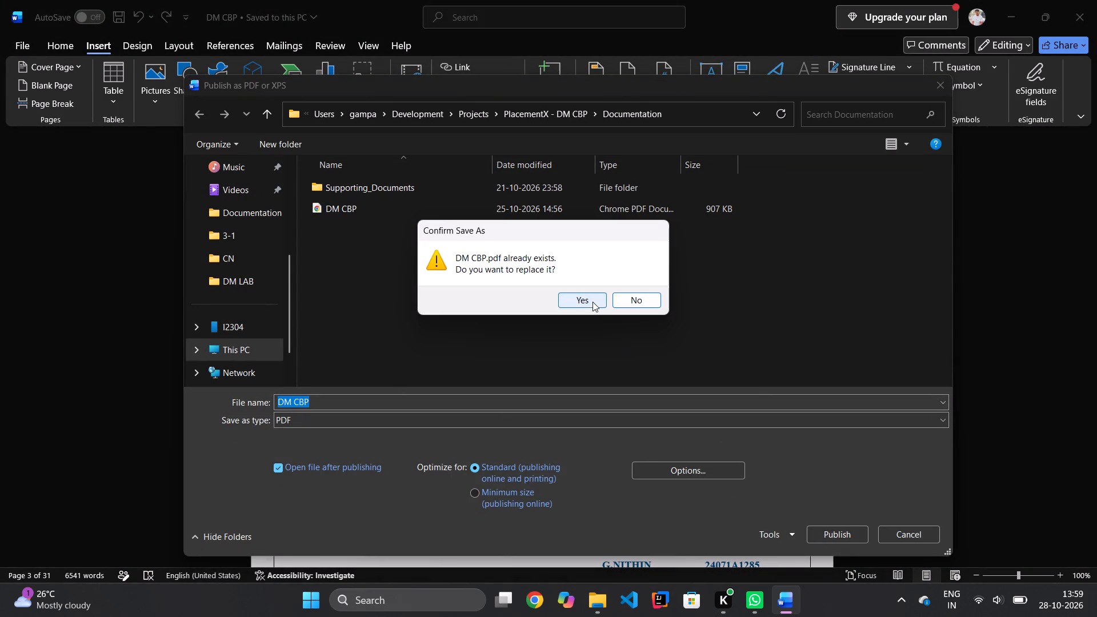
pyautogui.click(592, 302)
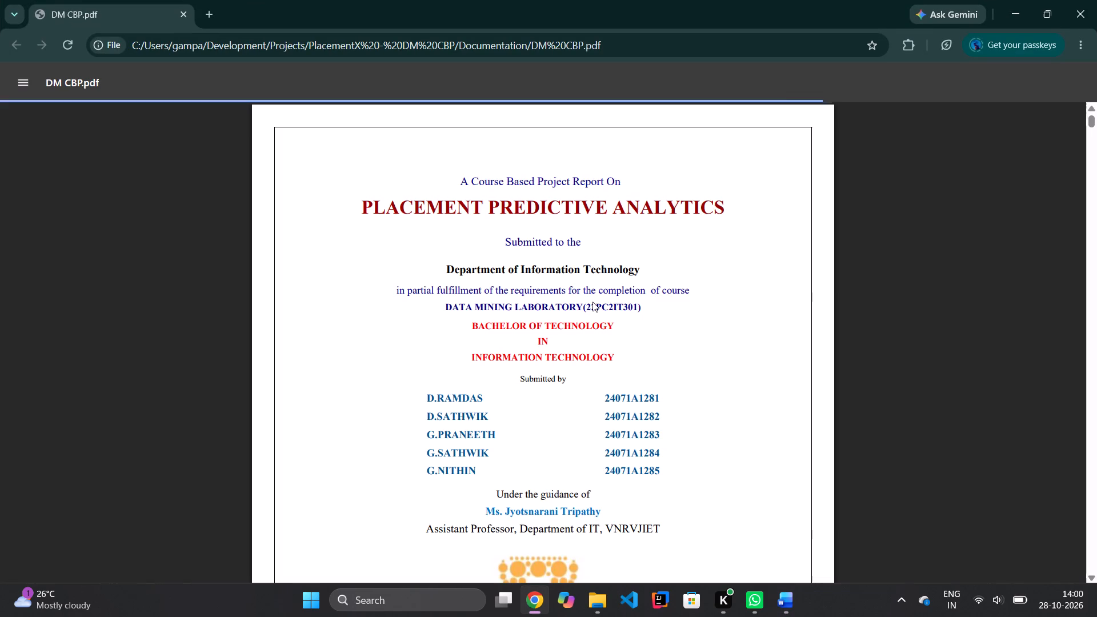
# Check the cover page of the exported DM CBP.pdf in Google Chrome and close it.
pyautogui.scroll(-5, 544, 301)
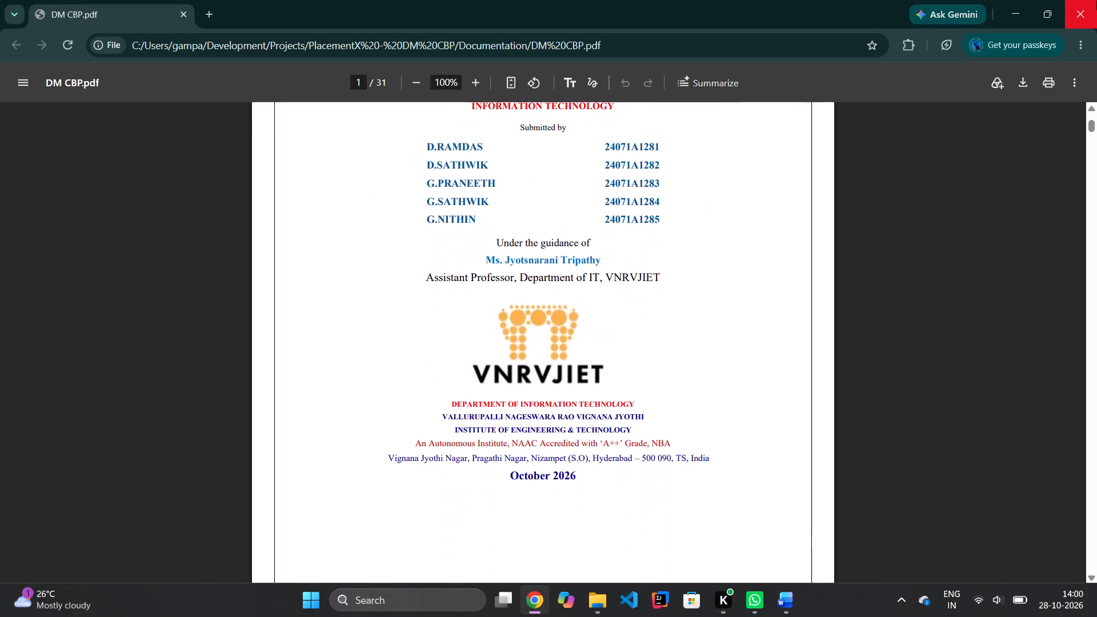
pyautogui.click(1096, 0)
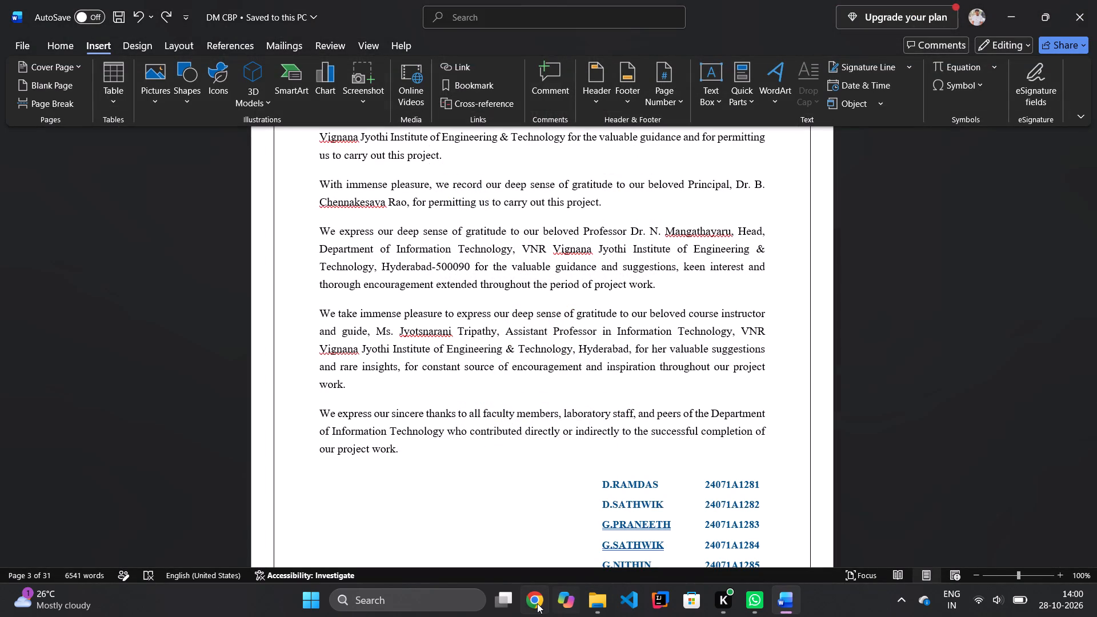
# Switch to Google Chrome with the School profile and open the Data Mining Class and Lab 2026-2027 class in Google Classroom.
pyautogui.click(537, 603)
pyautogui.click(491, 454)
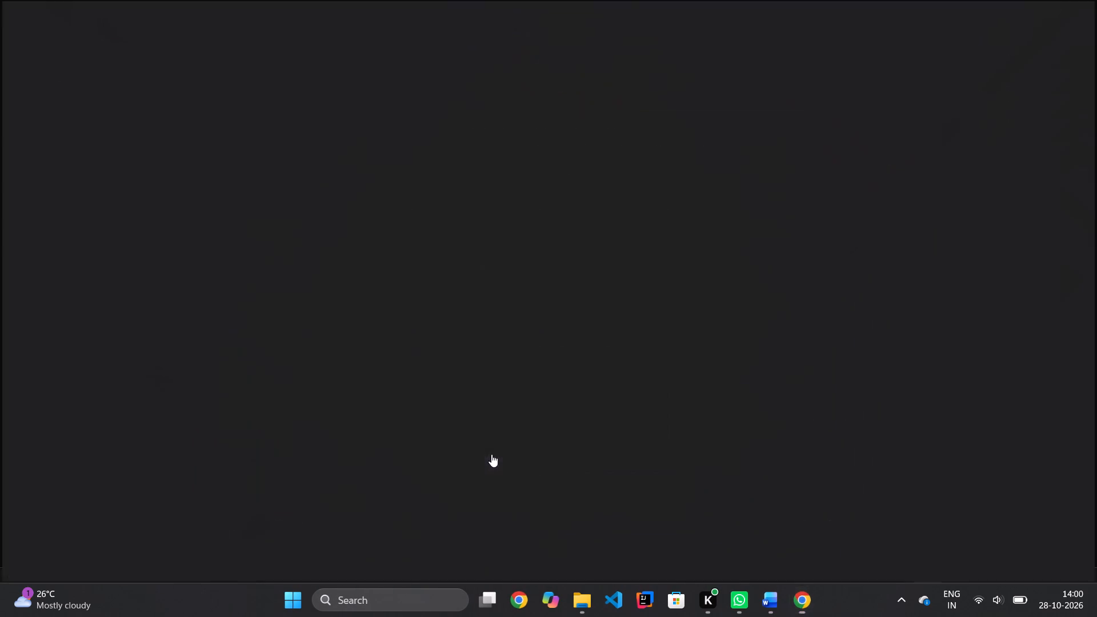
pyautogui.click(319, 396)
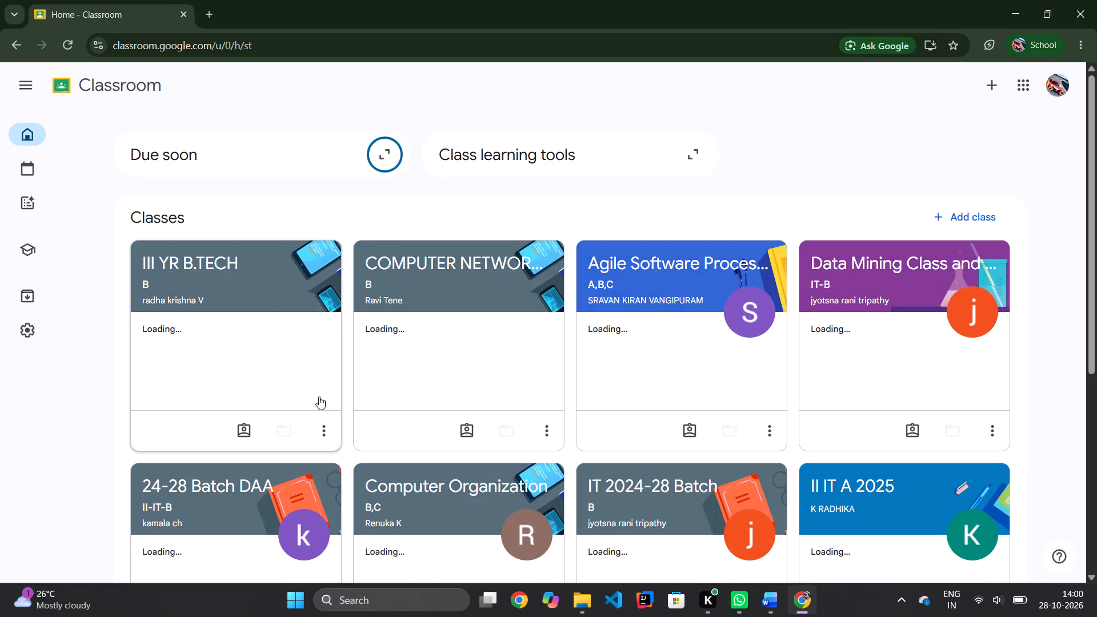
pyautogui.click(818, 252)
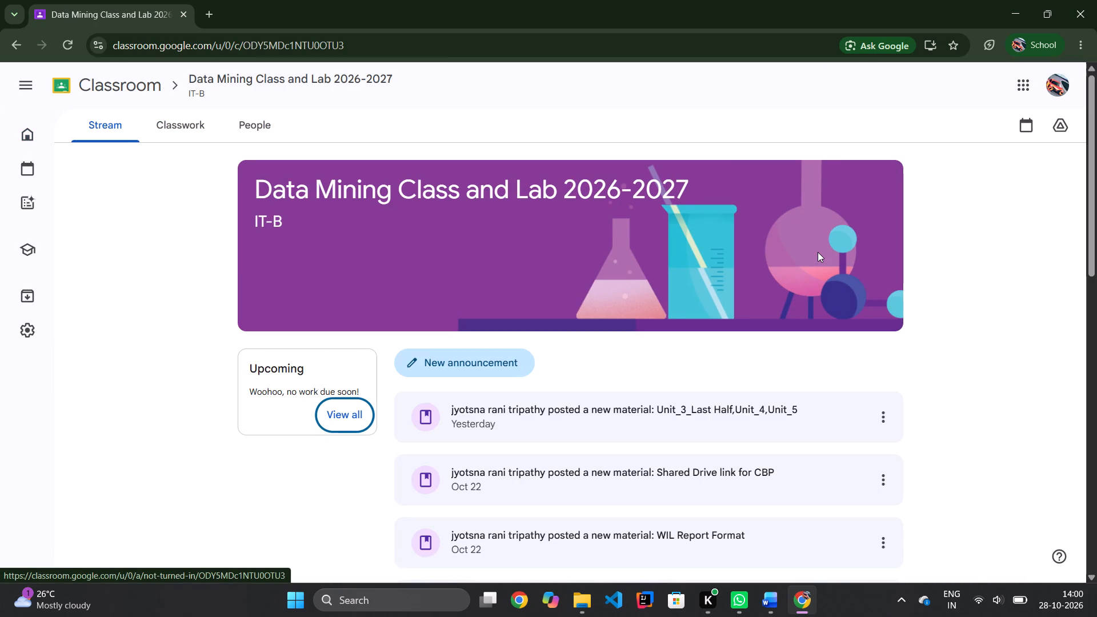
# From the "Shared Drive link for CBP" post, open the 2026-27_ITB_Data Mining_CBP Drive folder and its Group4 subfolder.
pyautogui.scroll(-1, 696, 442)
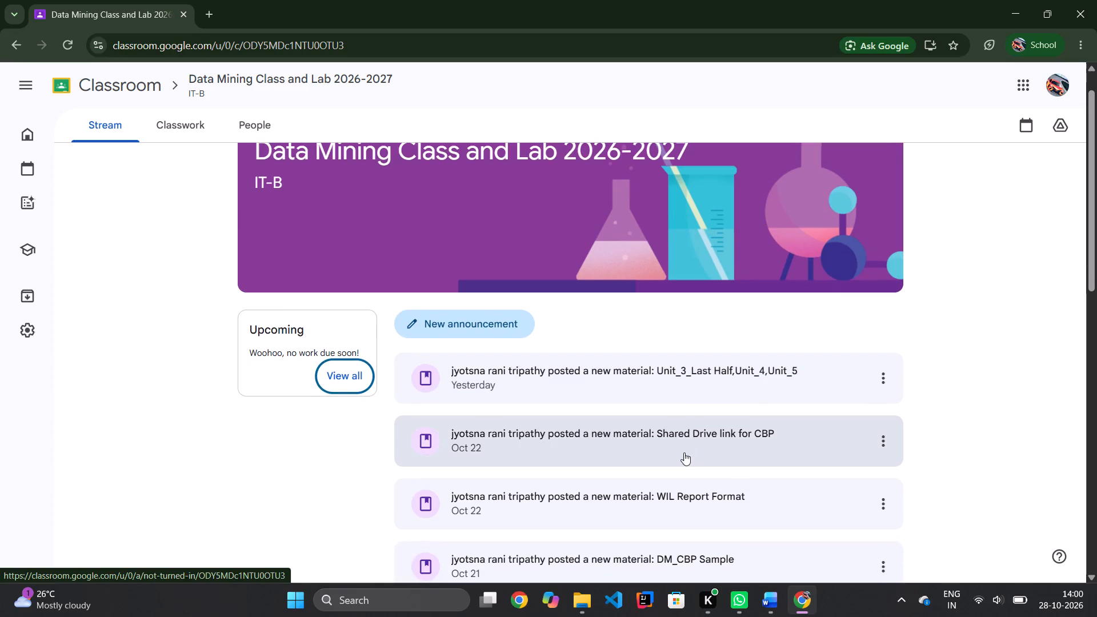
pyautogui.click(680, 455)
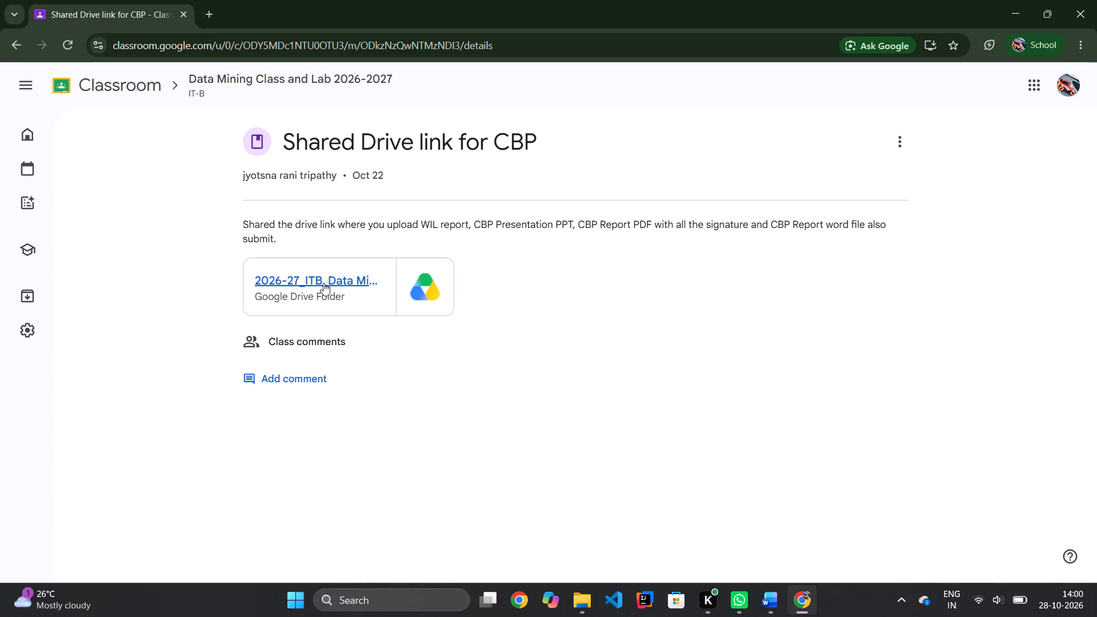
pyautogui.click(323, 283)
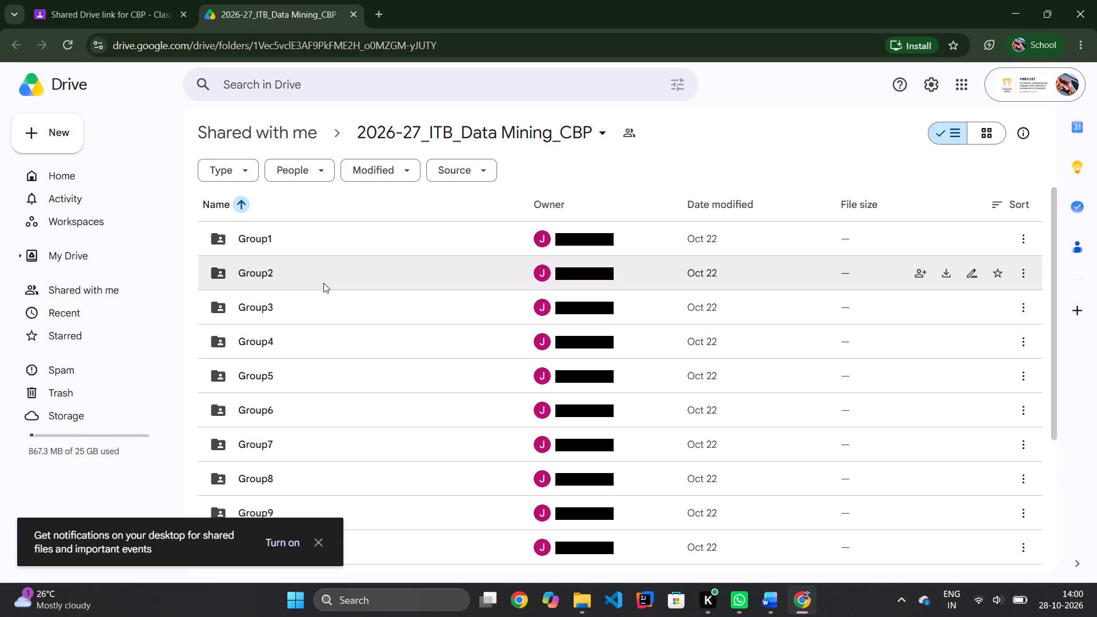
pyautogui.doubleClick(263, 340)
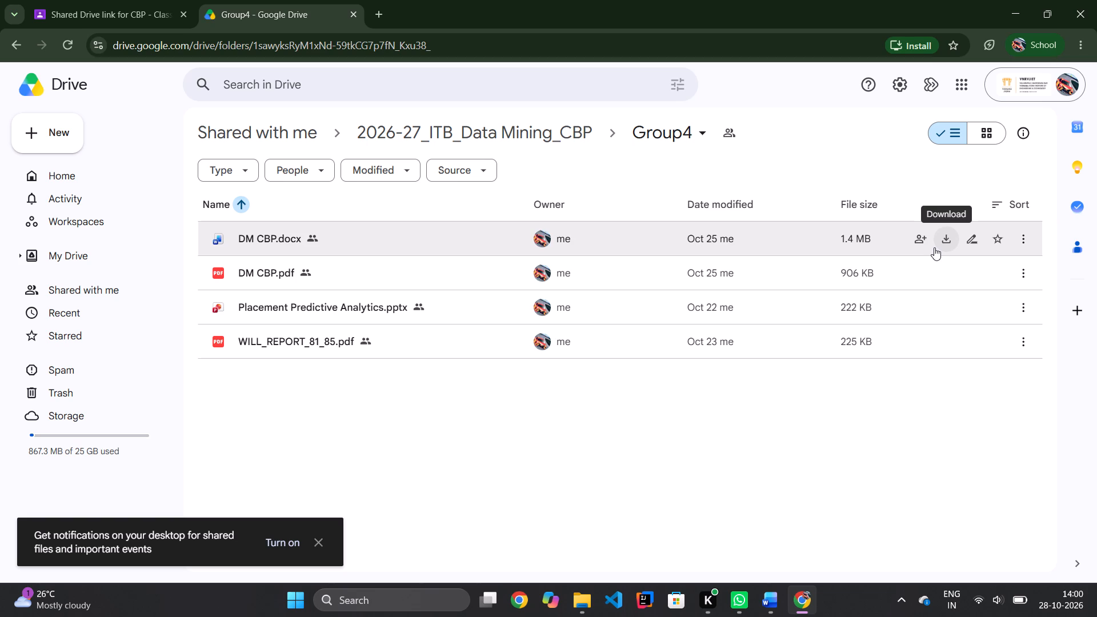
# Move the old DM CBP.docx and DM CBP.pdf in the Group4 Drive folder to the trash.
pyautogui.click(1020, 235)
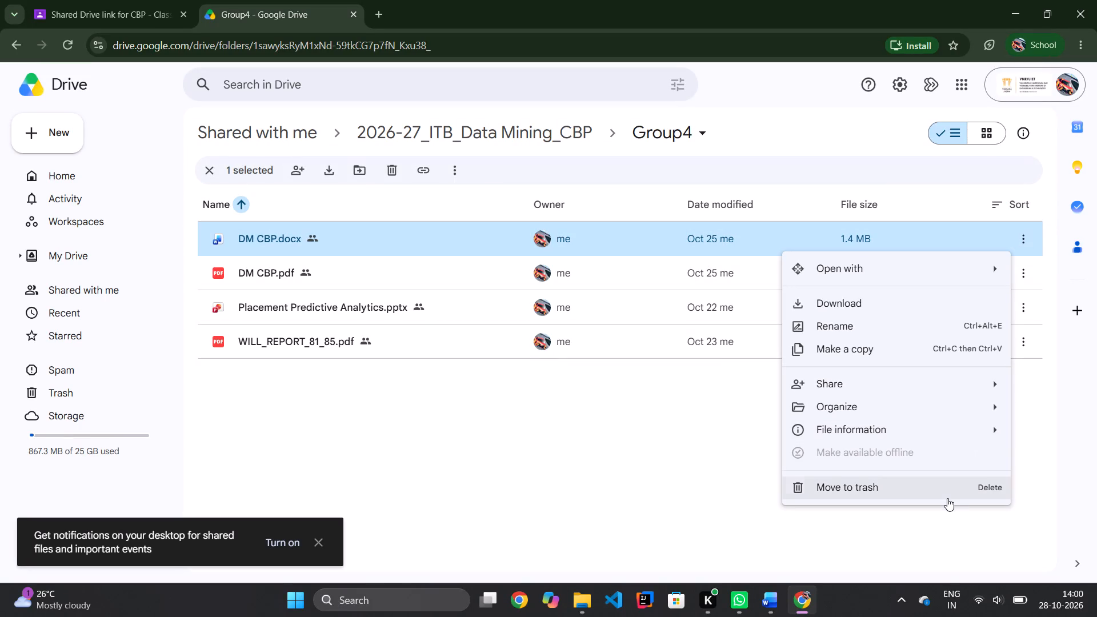
pyautogui.click(946, 498)
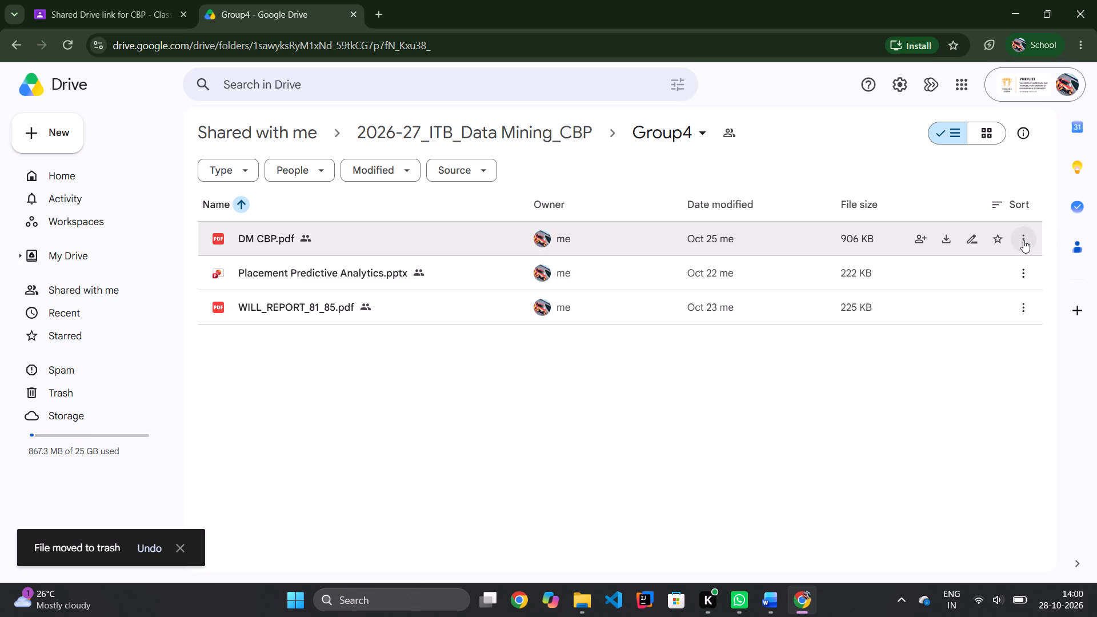
pyautogui.click(1023, 240)
pyautogui.click(963, 466)
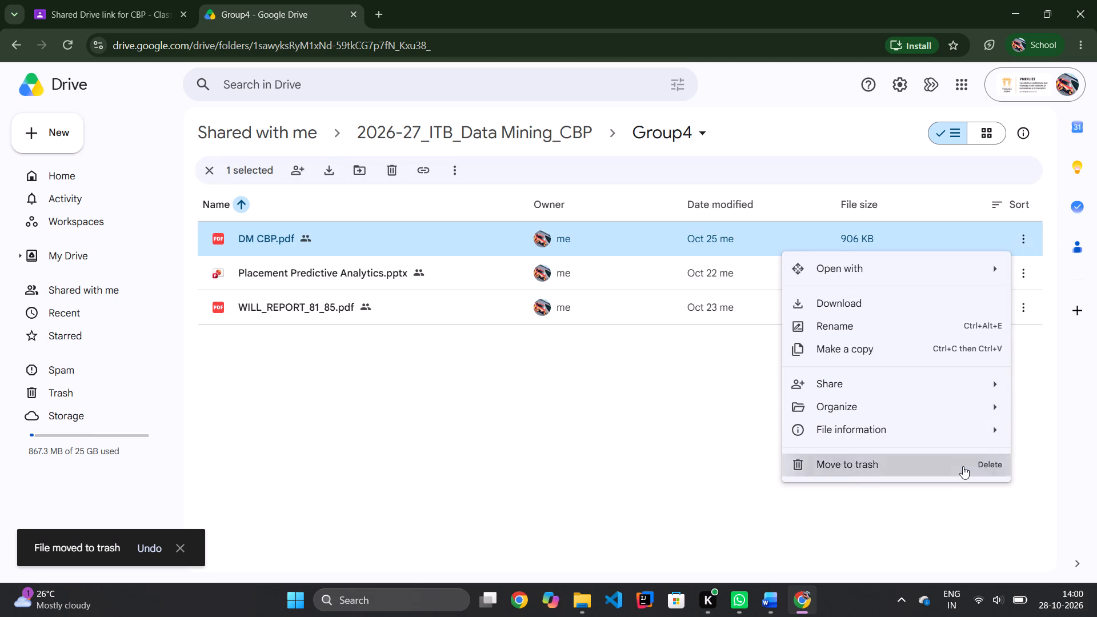
pyautogui.click(750, 432)
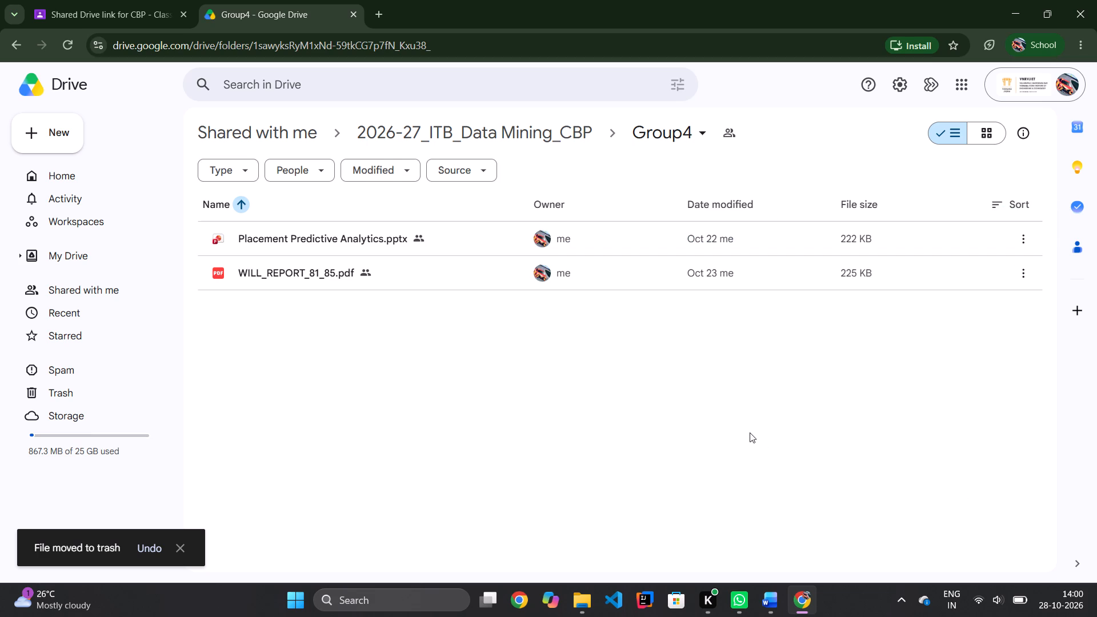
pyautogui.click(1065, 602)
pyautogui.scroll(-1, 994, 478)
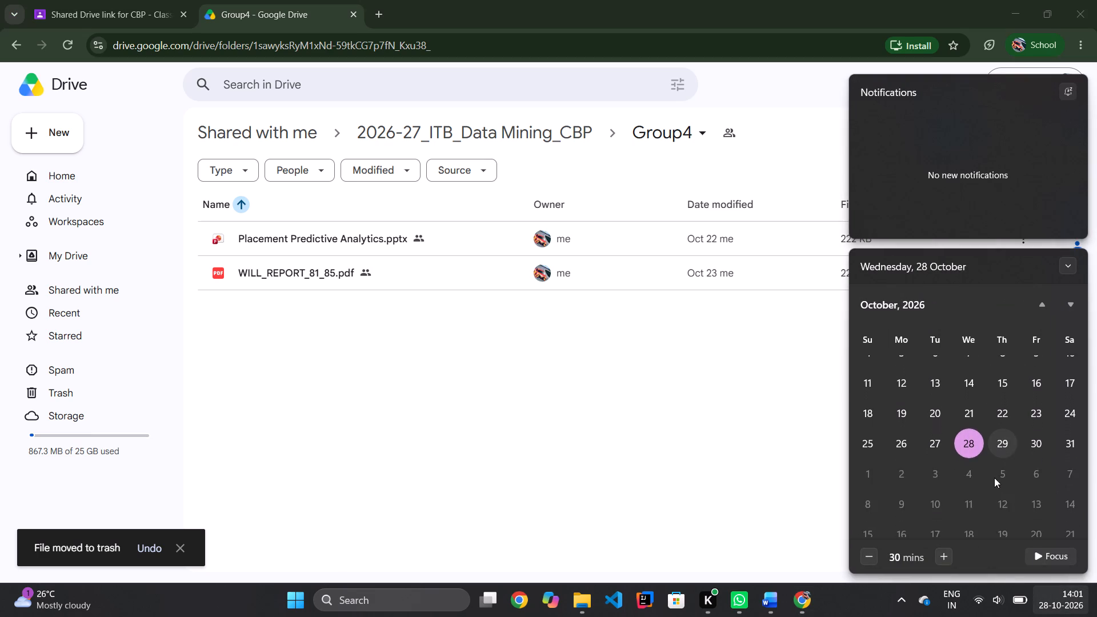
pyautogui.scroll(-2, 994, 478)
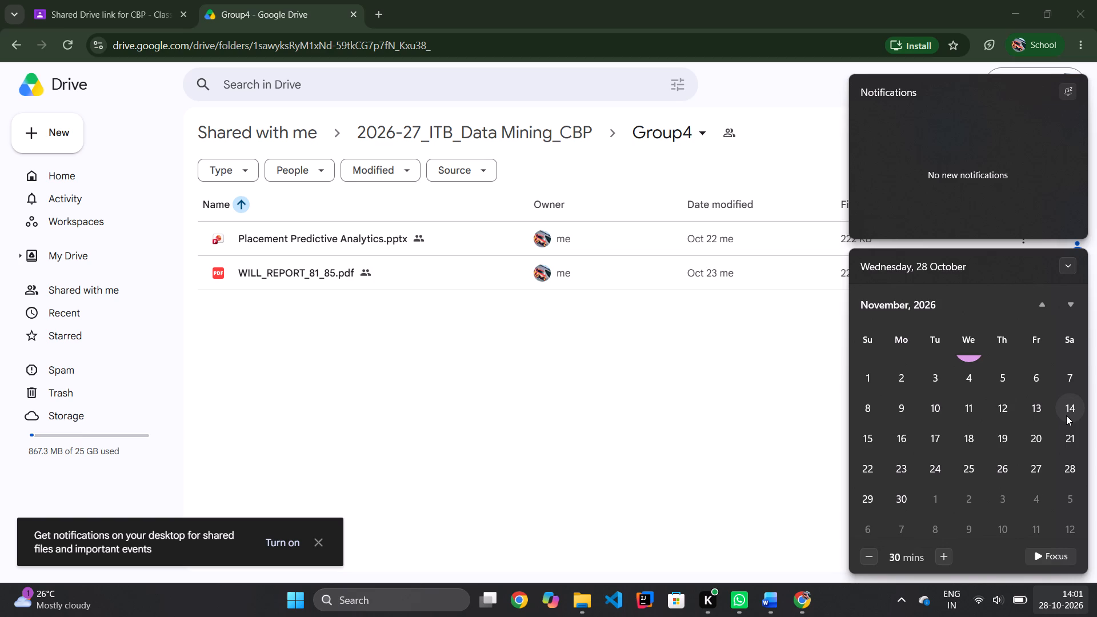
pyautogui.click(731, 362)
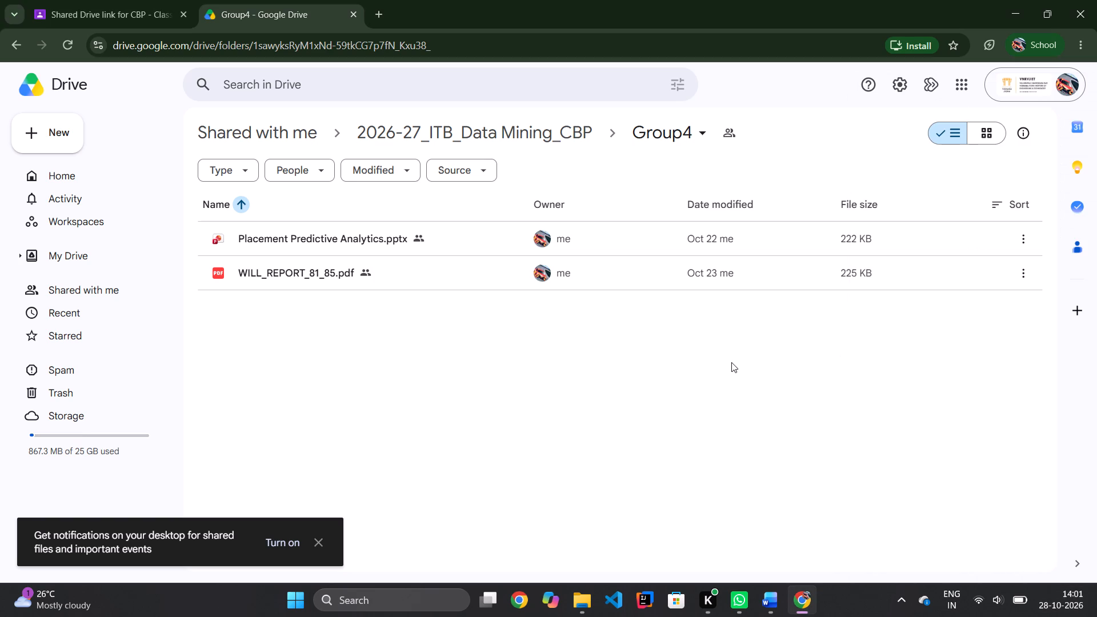
# Upload the updated DM CBP Word document and DM CBP PDF from the Documentation folder to the Group4 Drive folder.
pyautogui.click(62, 141)
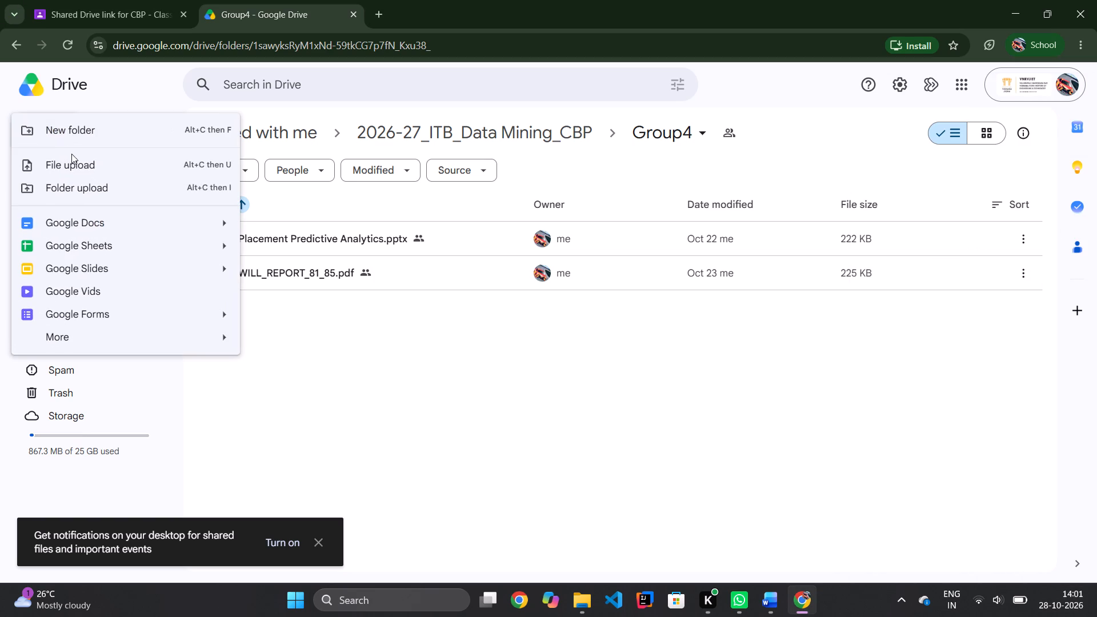
pyautogui.click(73, 156)
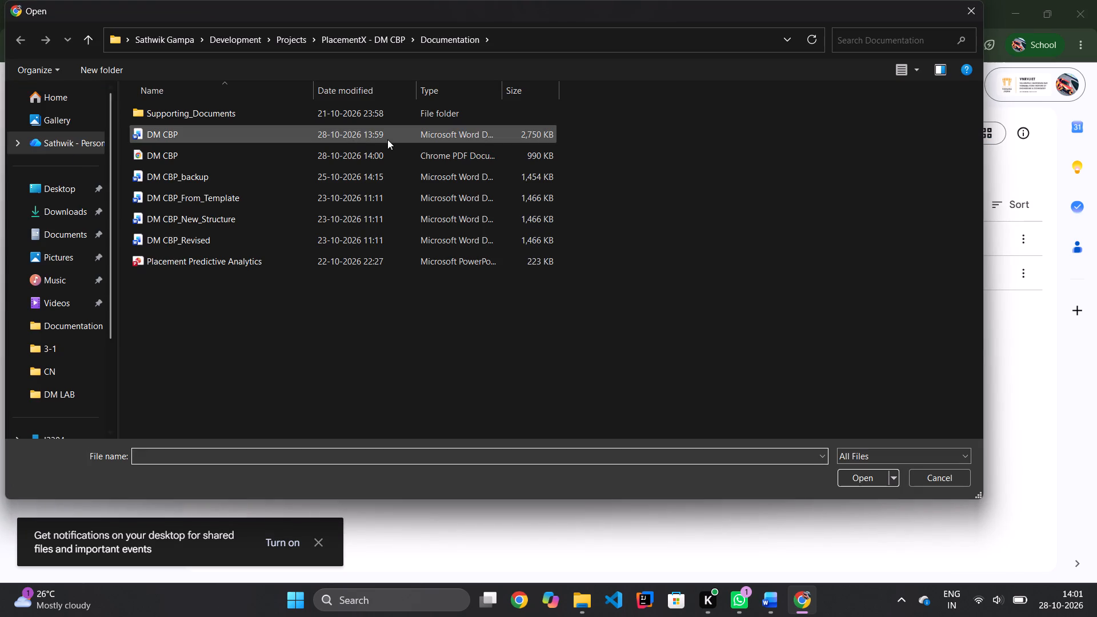
pyautogui.moveTo(603, 148); pyautogui.dragTo(522, 142)
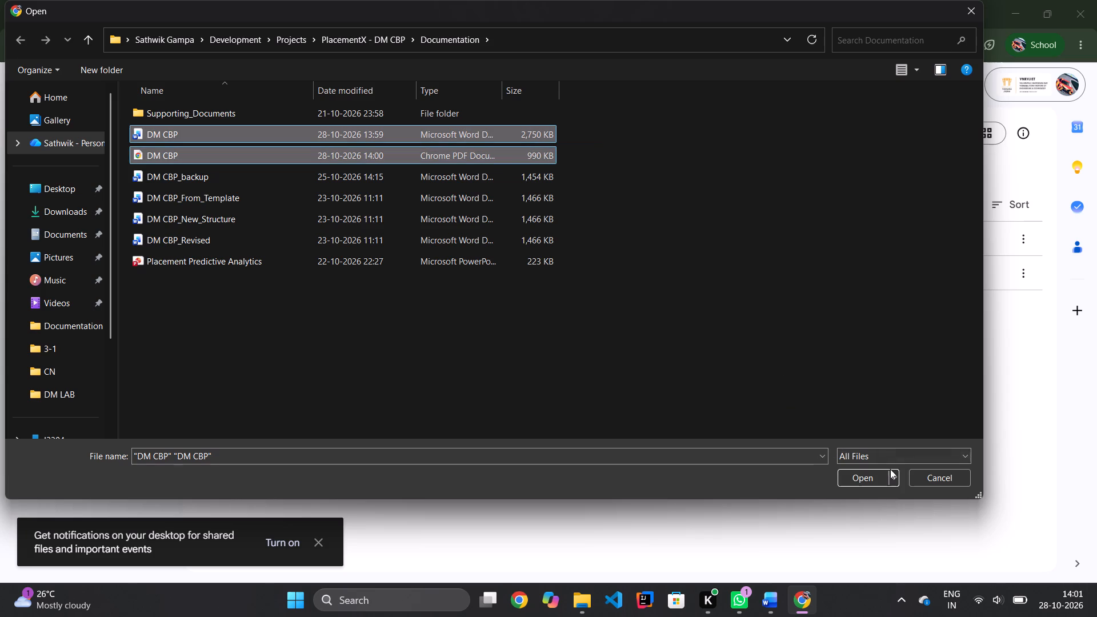
pyautogui.click(872, 475)
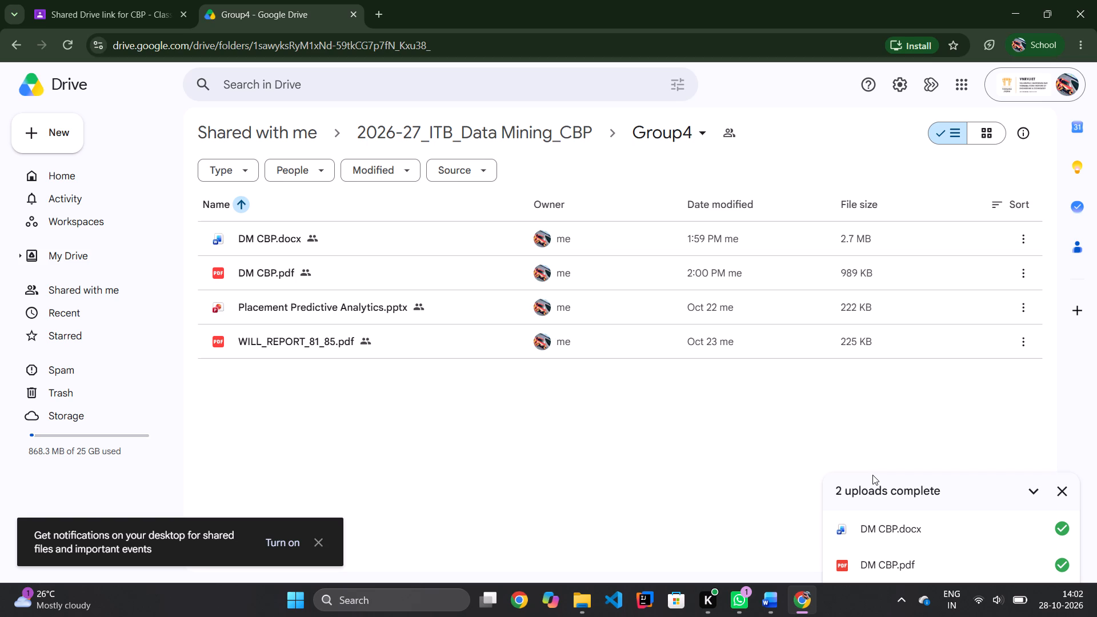
# Open the uploaded DM CBP.pdf in Drive, review its signature pages and the rest through the last page, and close the preview.
pyautogui.click(265, 269)
pyautogui.doubleClick(265, 269)
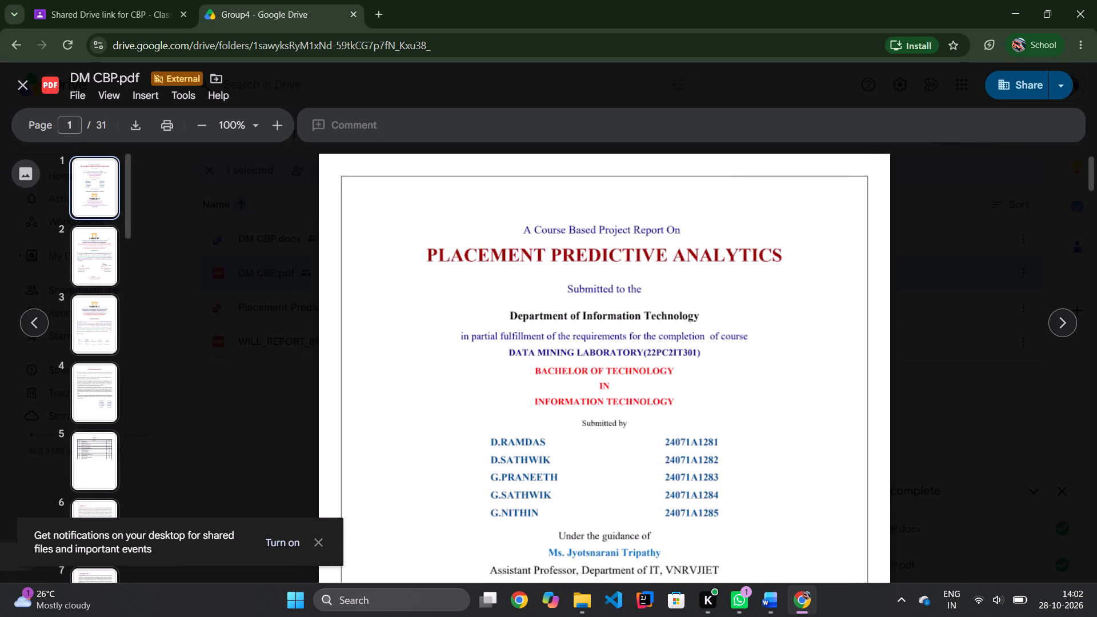
pyautogui.scroll(-1, 557, 345)
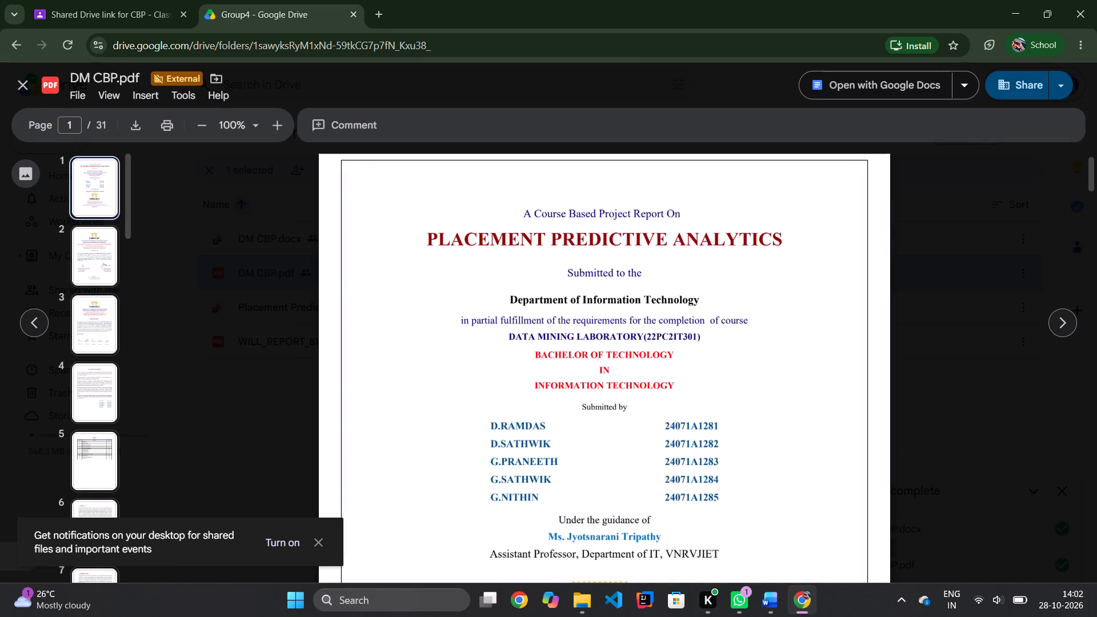
pyautogui.scroll(-9, 695, 410)
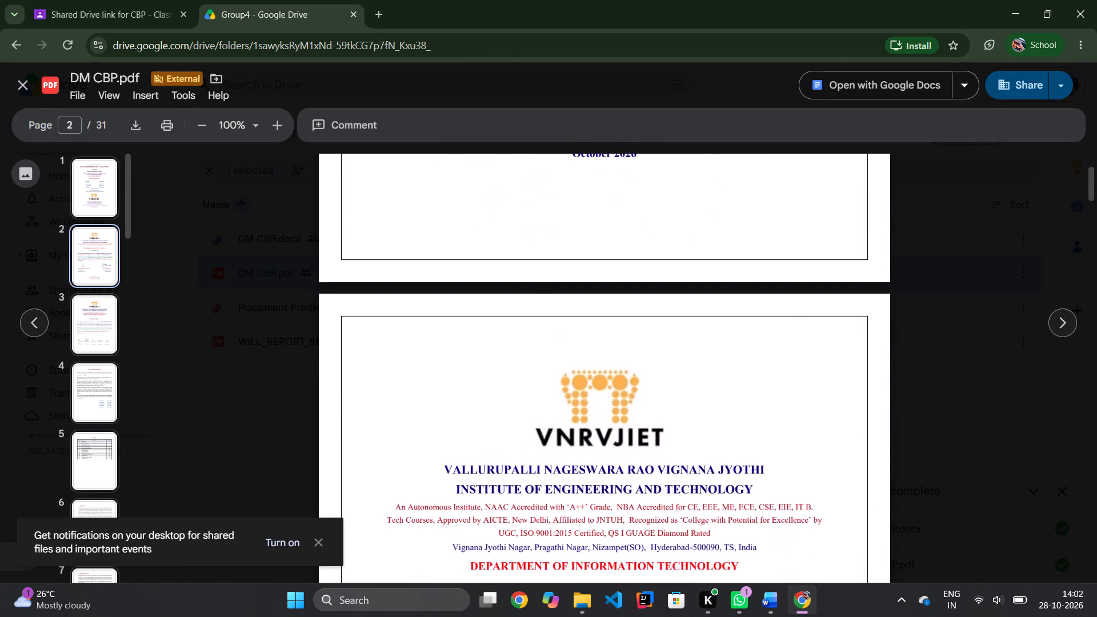
pyautogui.scroll(-7, 695, 410)
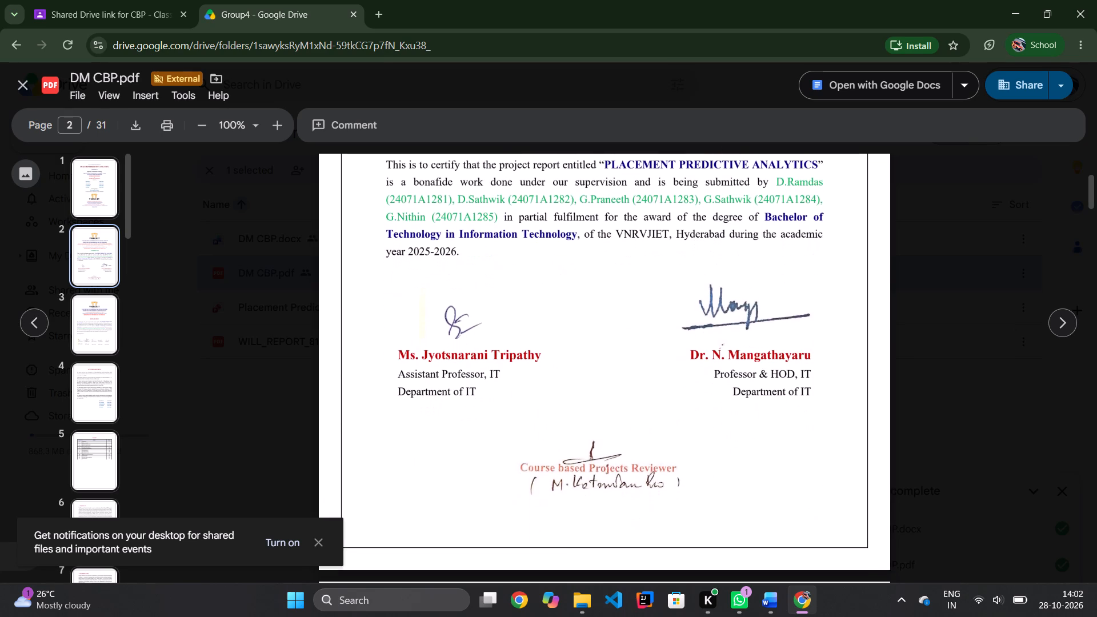
pyautogui.scroll(-5, 695, 410)
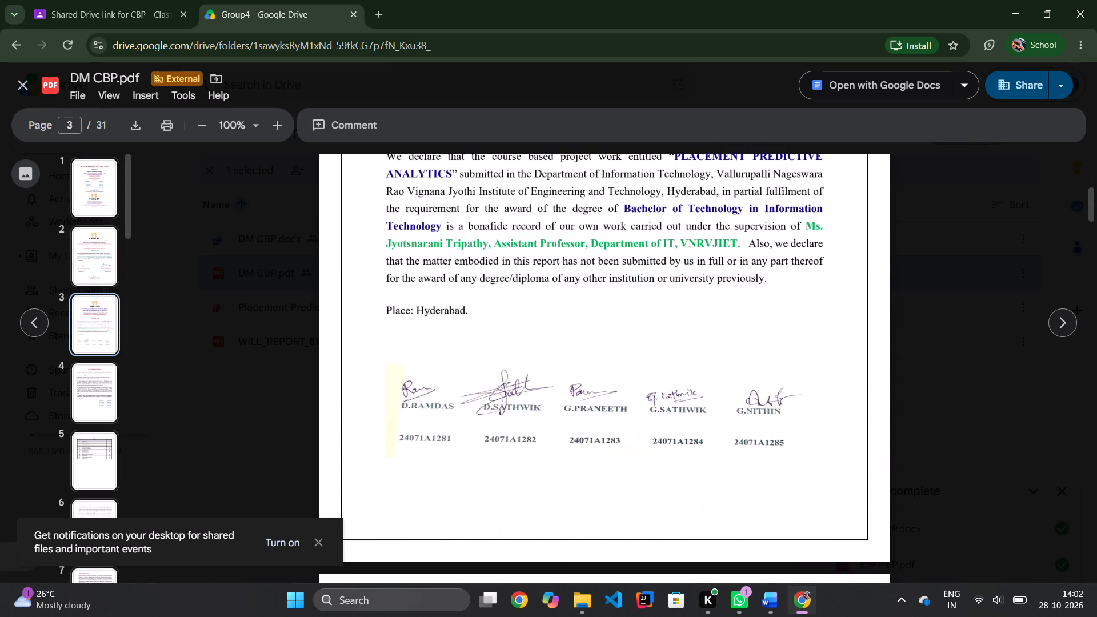
pyautogui.scroll(-15, 695, 410)
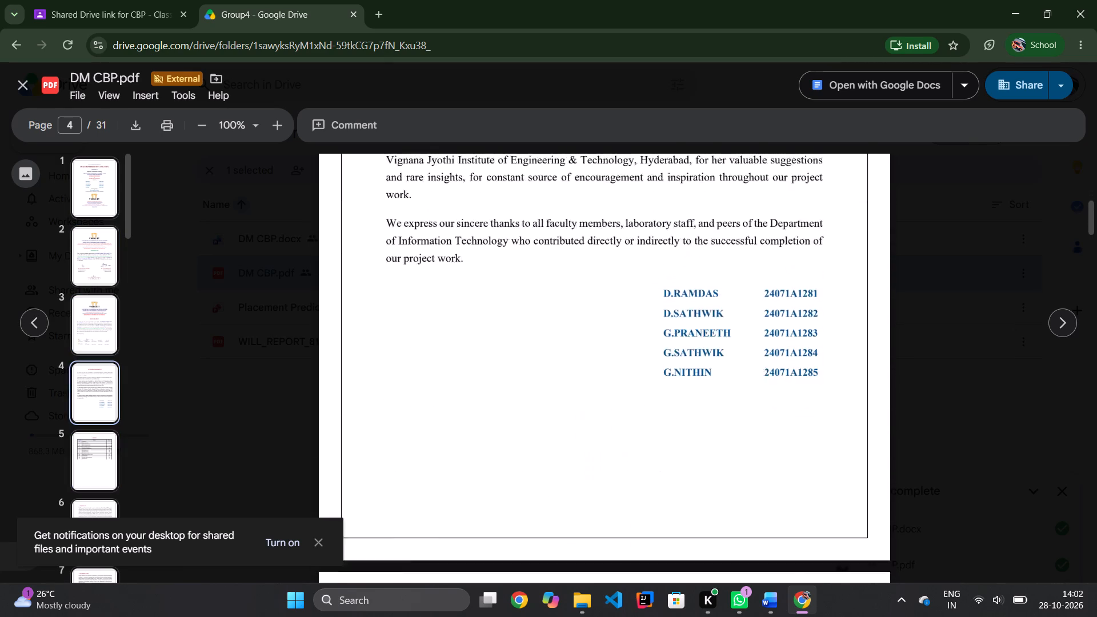
pyautogui.scroll(-20, 695, 410)
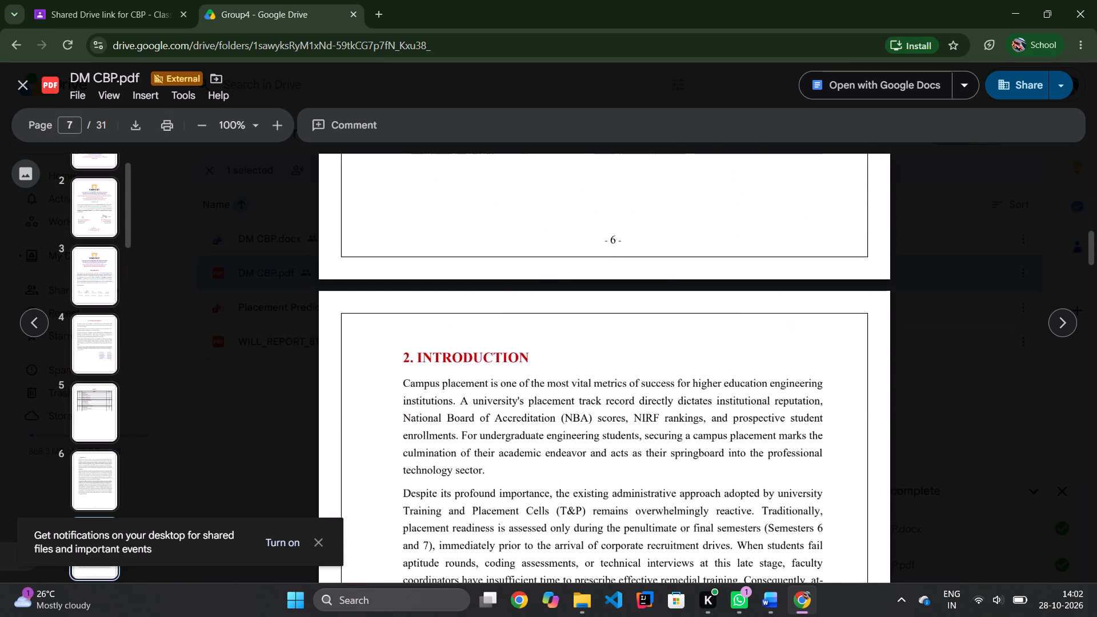
pyautogui.scroll(-20, 695, 410)
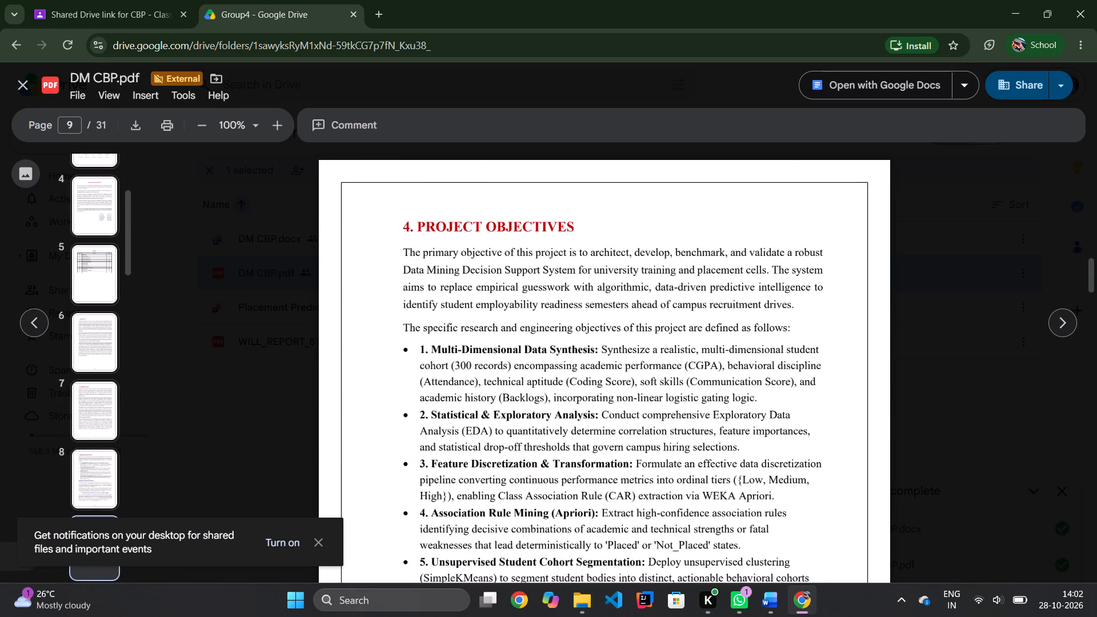
pyautogui.scroll(-20, 695, 410)
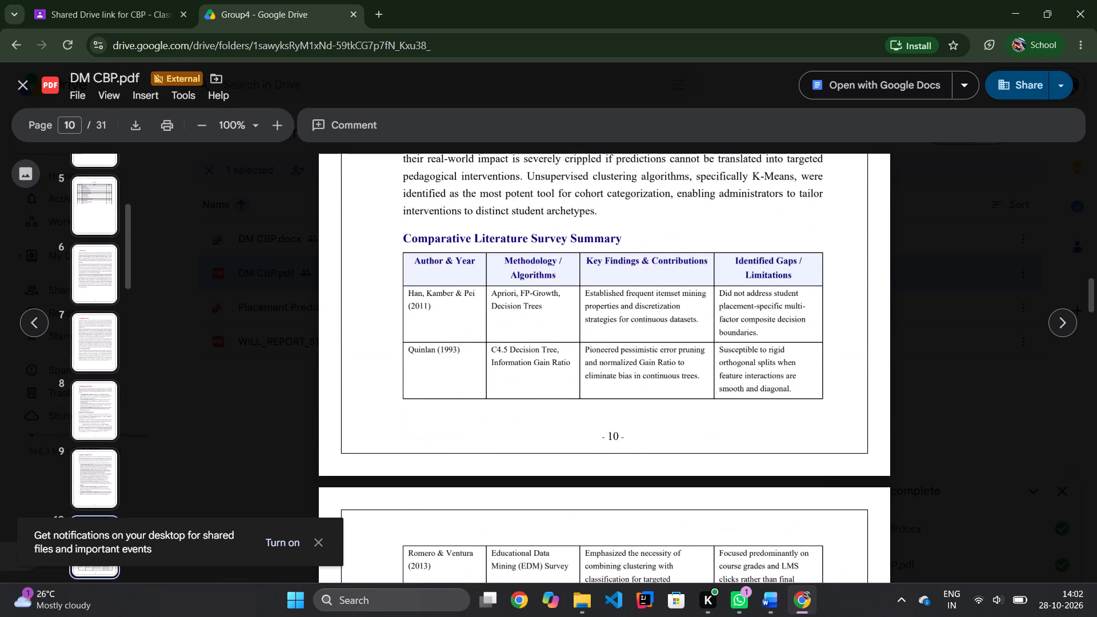
pyautogui.scroll(-19, 695, 410)
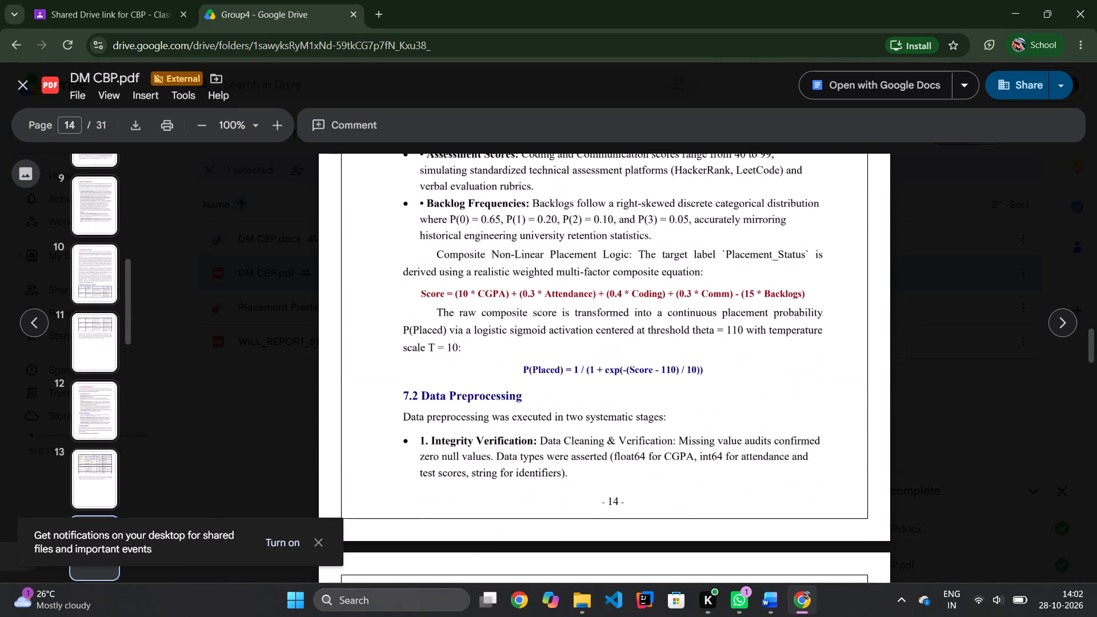
pyautogui.scroll(-19, 695, 410)
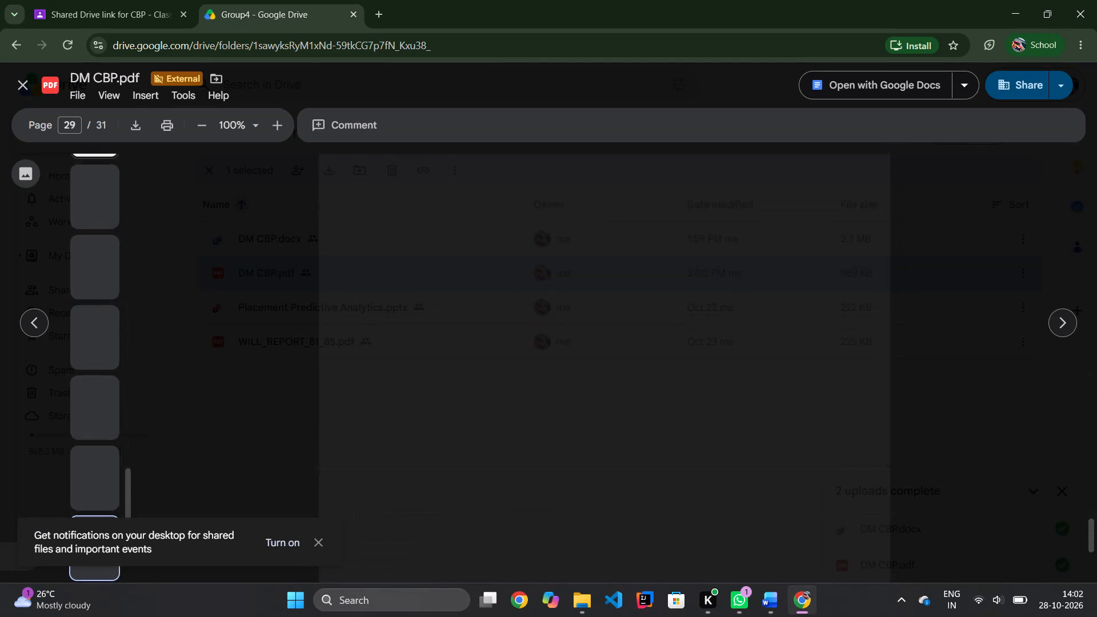
pyautogui.scroll(-5, 695, 410)
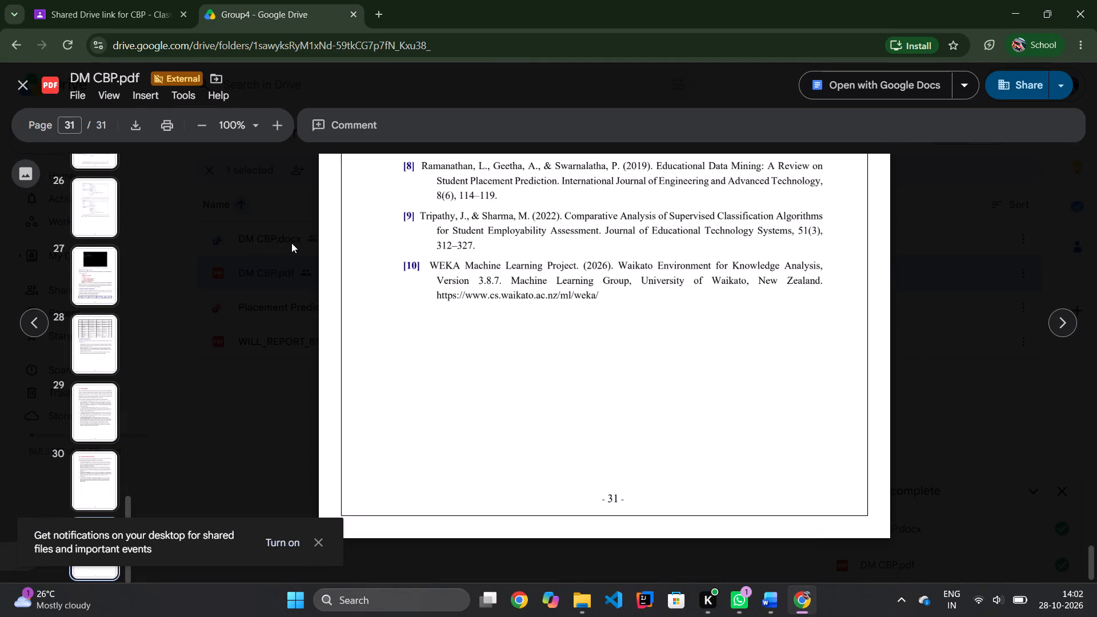
pyautogui.press('Escape')
pyautogui.click(380, 423)
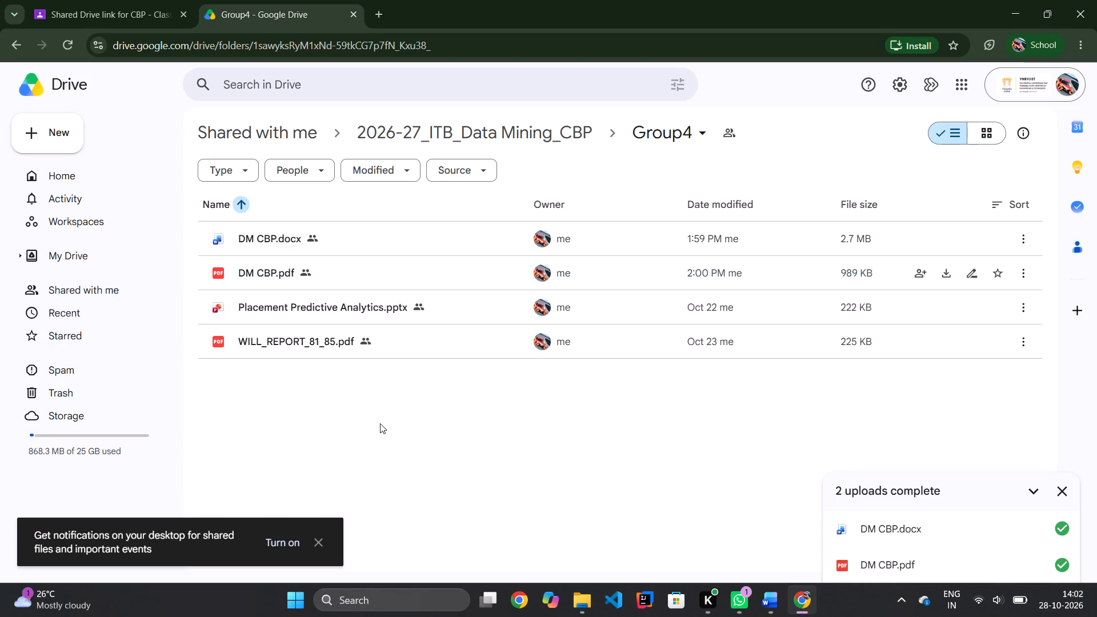
# Switch to Microsoft Word and close the DM CBP document.
pyautogui.click(770, 591)
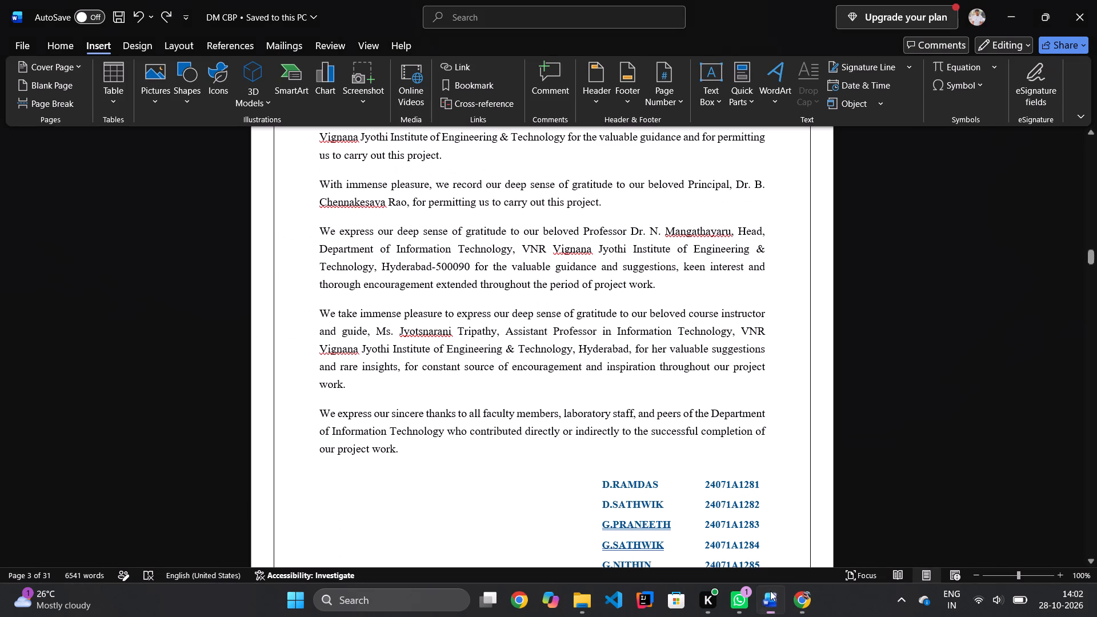
pyautogui.click(1088, 1)
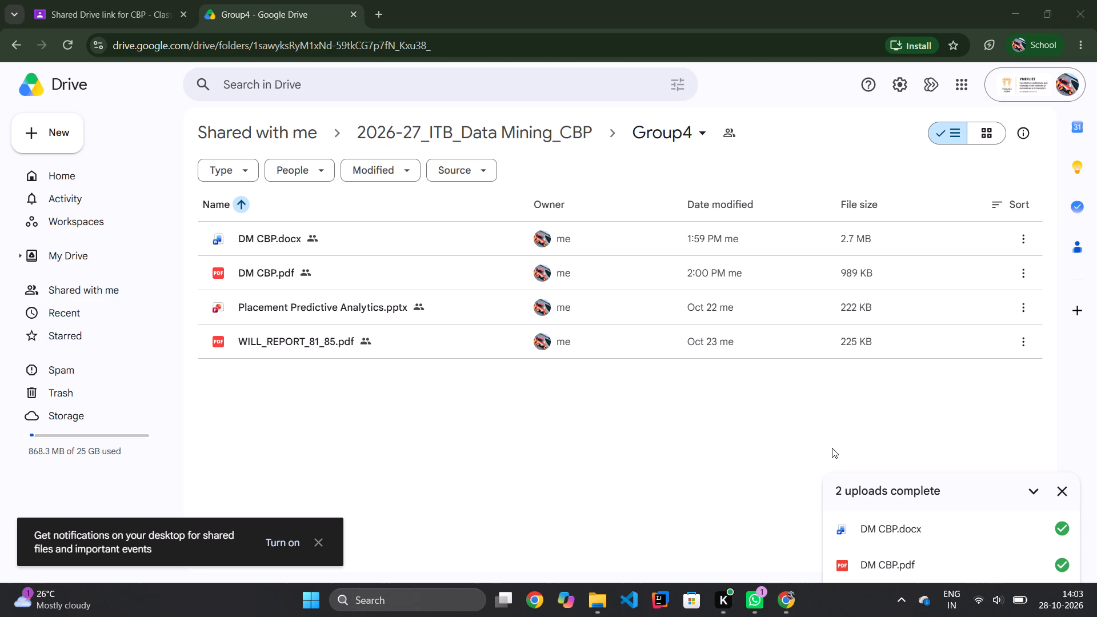
# In File Explorer, copy the DM CBP Word document and PDF from the Documentation folder into Documents > 3-1 > DM LAB.
pyautogui.click(594, 600)
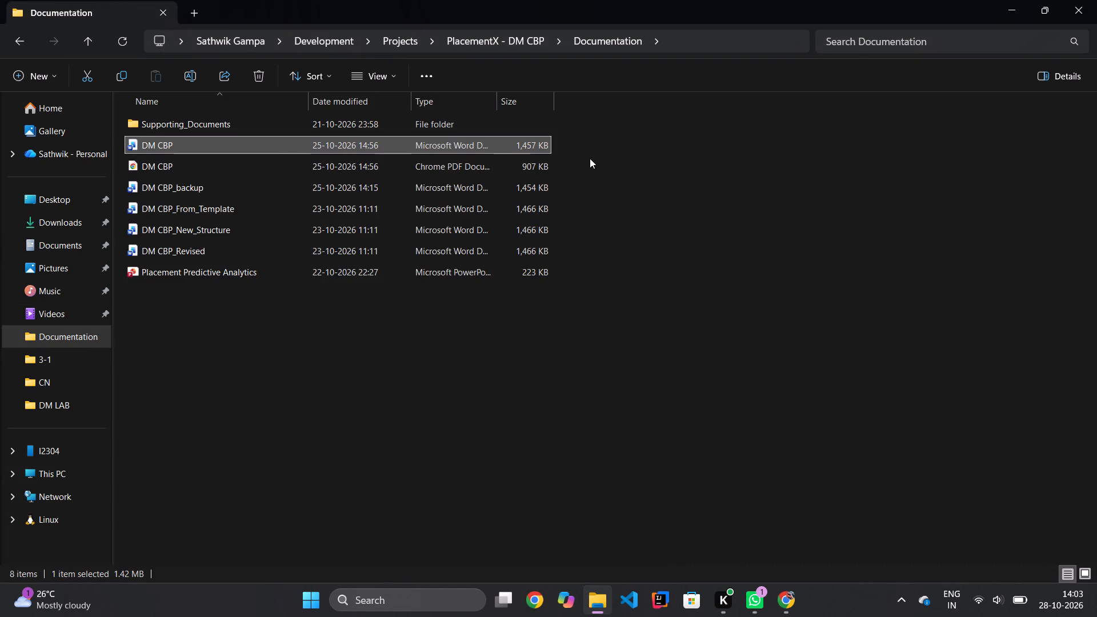
pyautogui.moveTo(592, 159); pyautogui.dragTo(449, 146)
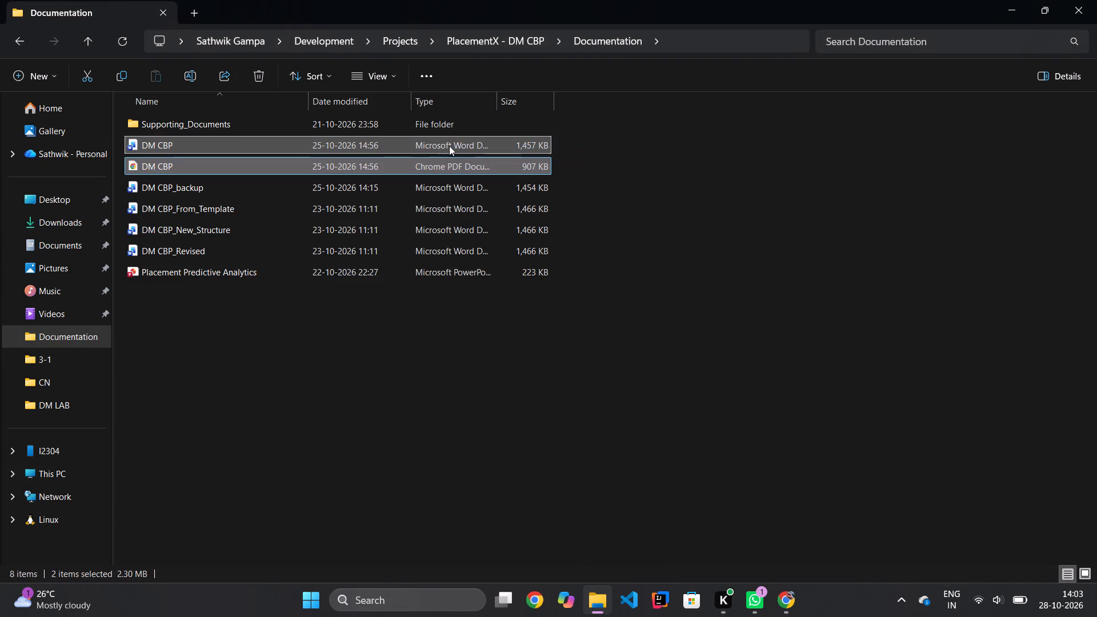
pyautogui.click(116, 71)
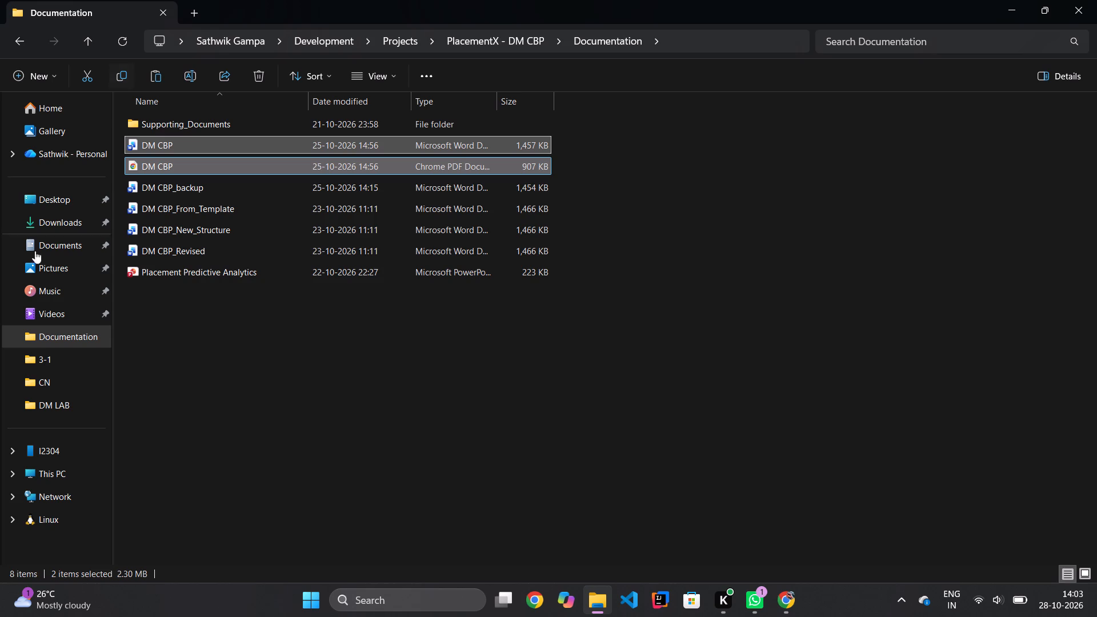
pyautogui.click(54, 239)
pyautogui.doubleClick(229, 115)
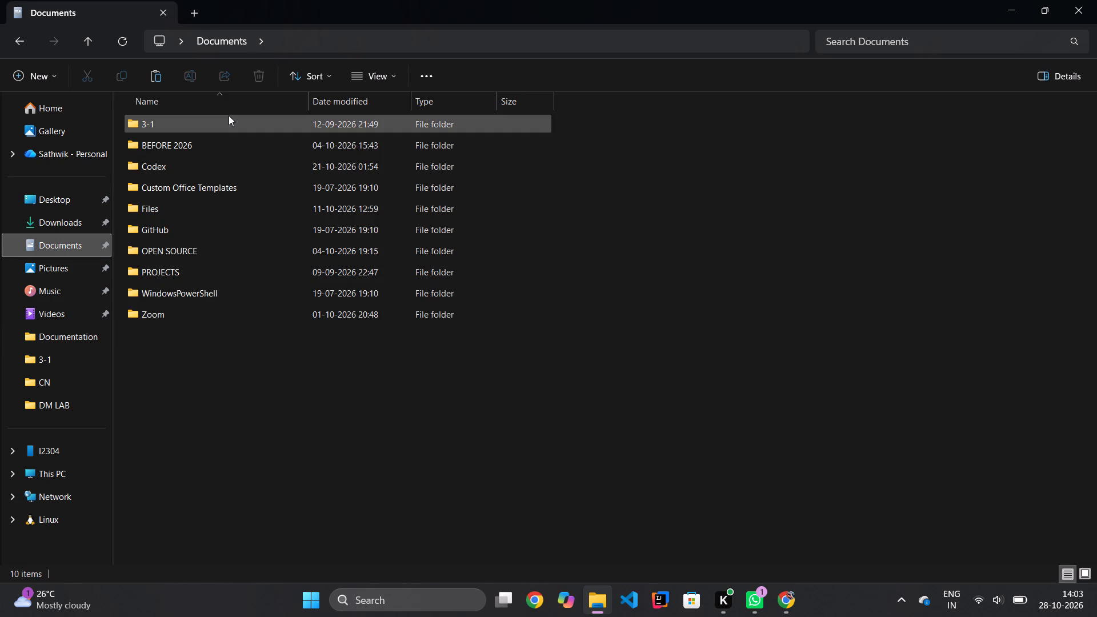
pyautogui.doubleClick(199, 195)
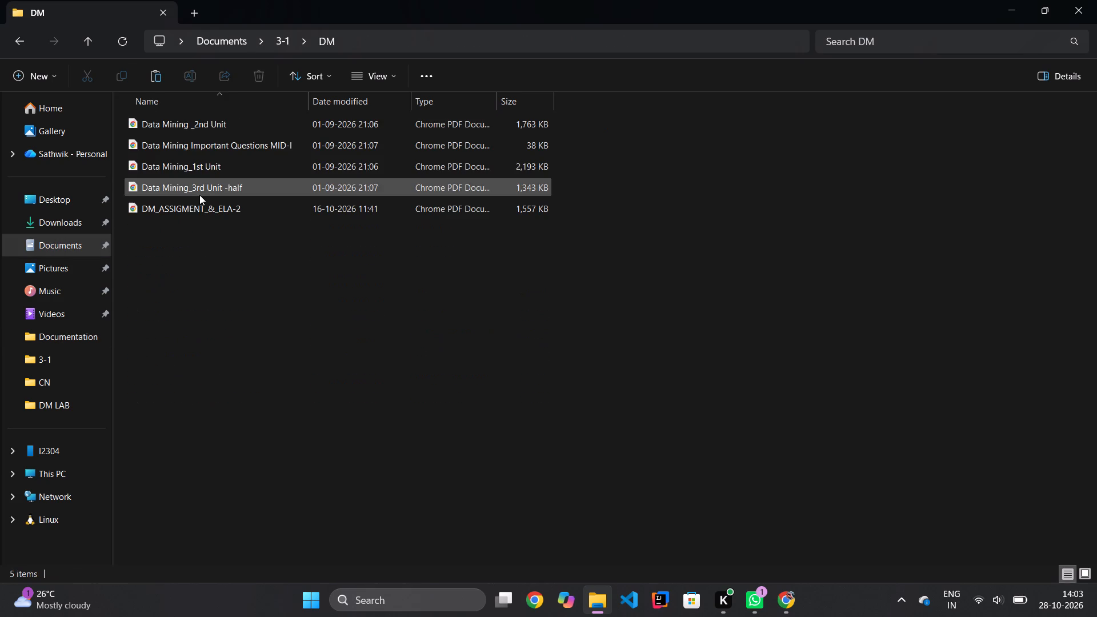
pyautogui.click(278, 37)
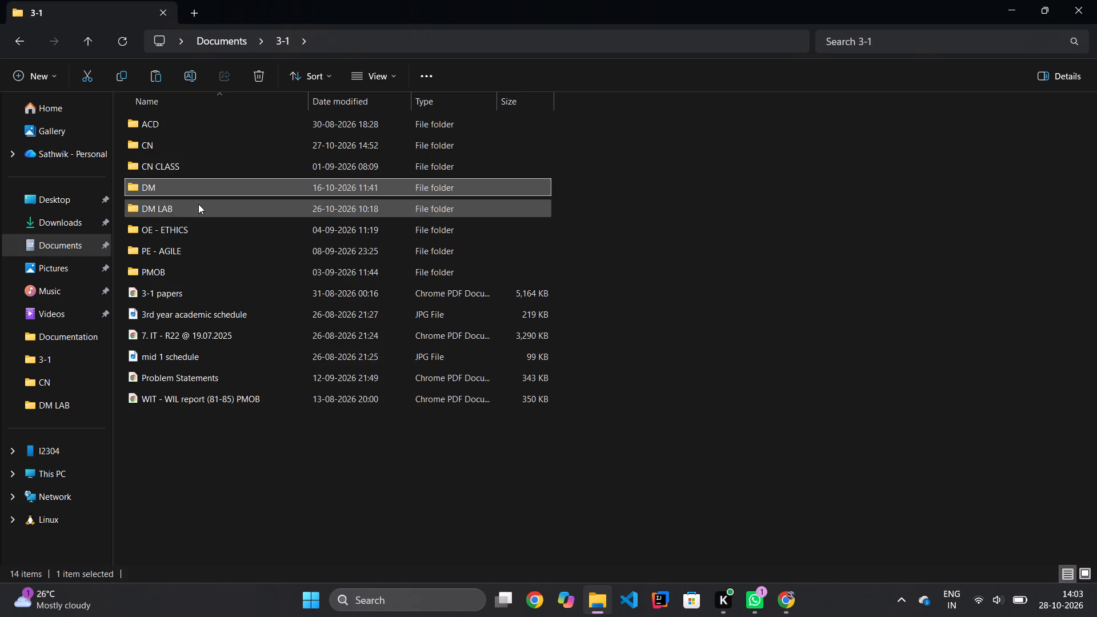
pyautogui.doubleClick(194, 209)
pyautogui.click(160, 75)
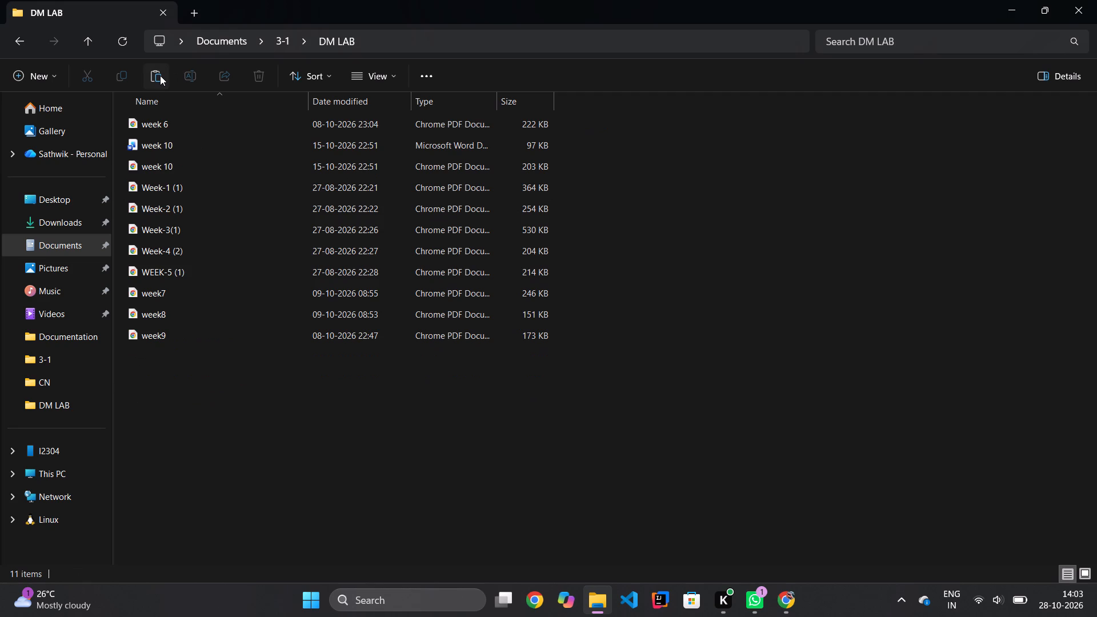
# Copy the WIL sample Report Format_ITB PDF from Downloads into Documents > 3-1 > DM LAB, opened in a second File Explorer tab.
pyautogui.click(72, 226)
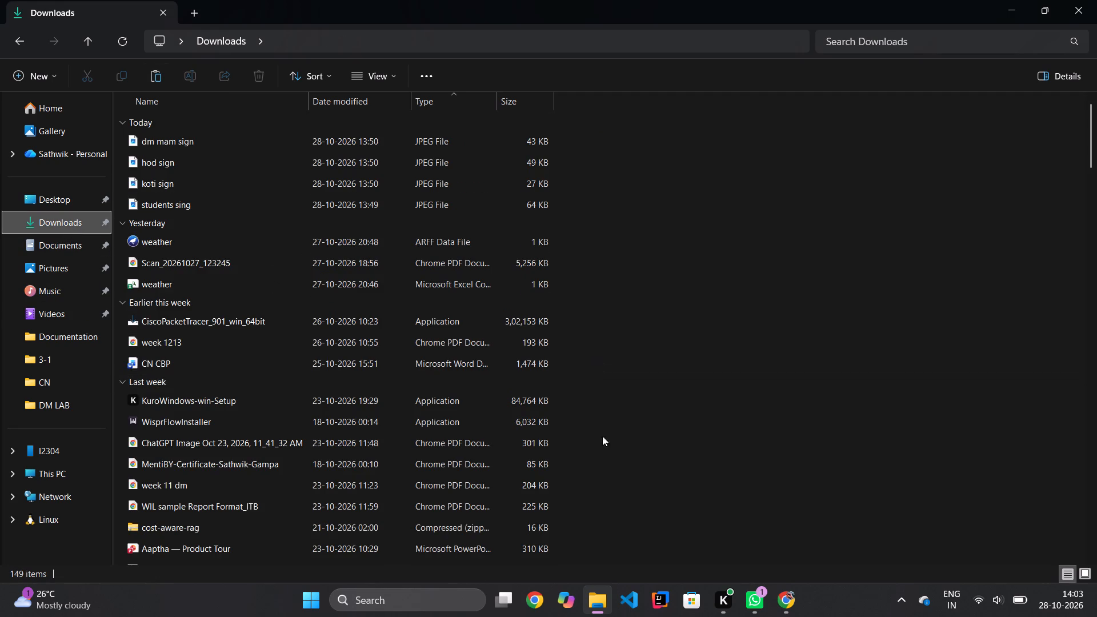
pyautogui.scroll(-3, 532, 468)
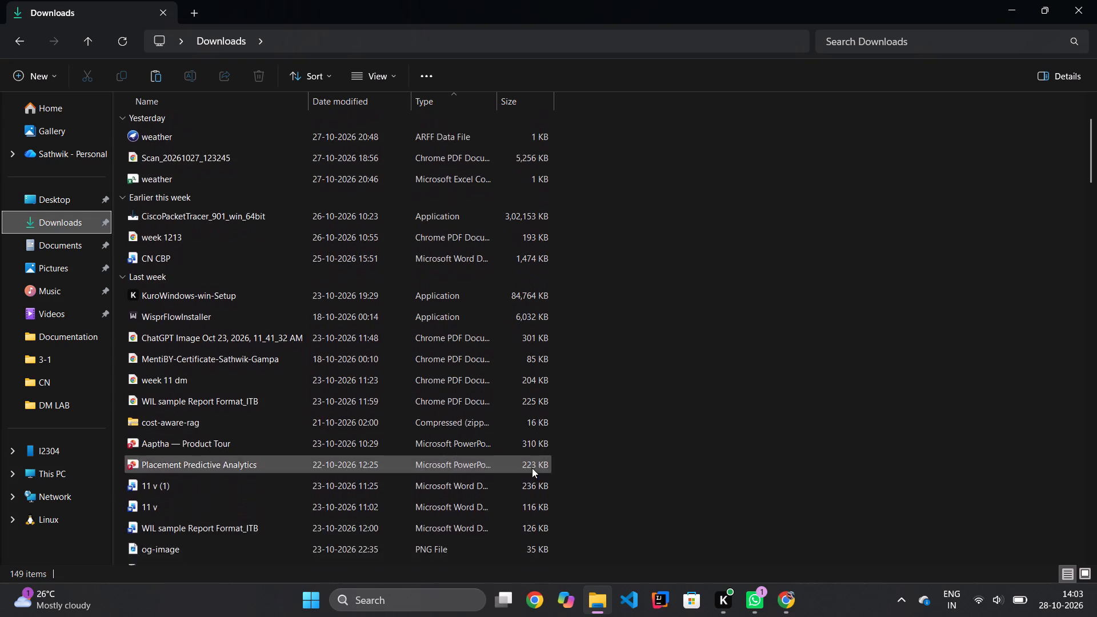
pyautogui.scroll(-2, 532, 468)
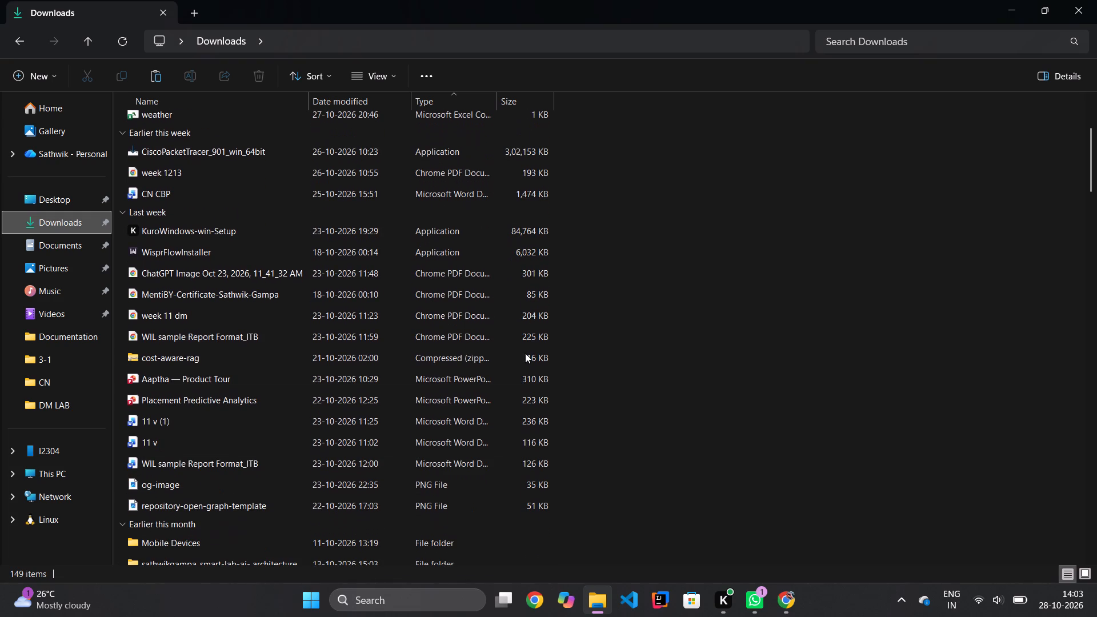
pyautogui.click(194, 13)
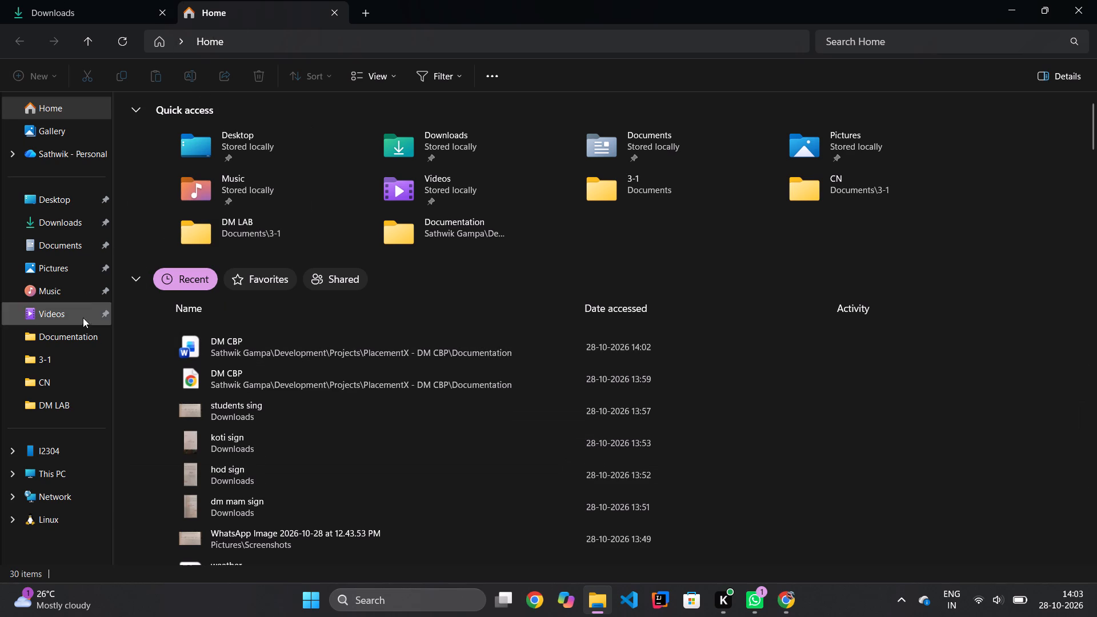
pyautogui.click(63, 242)
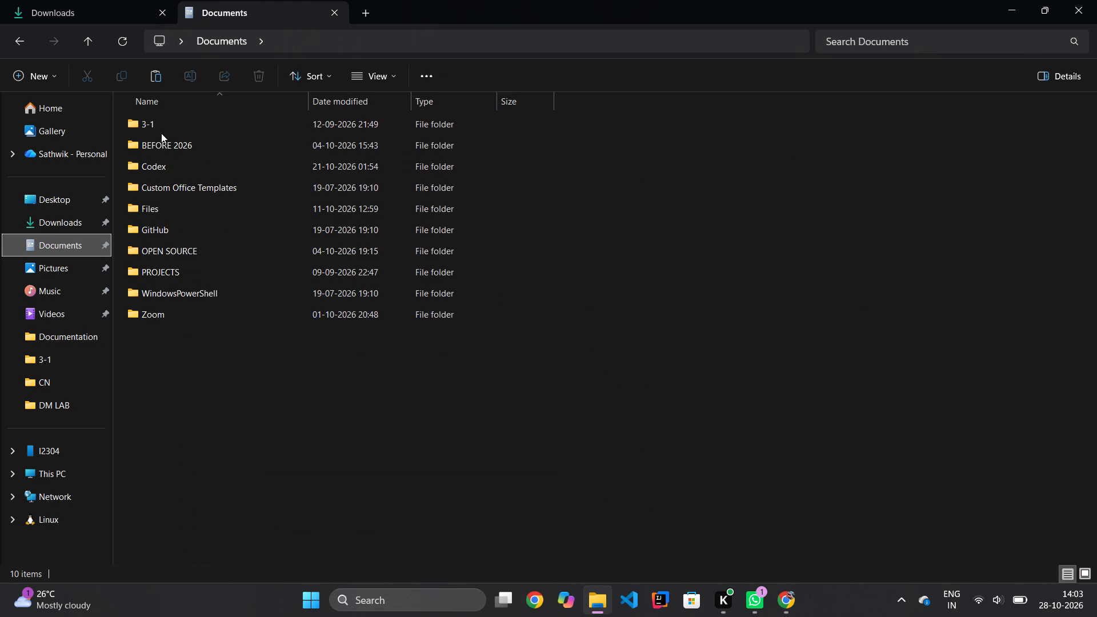
pyautogui.doubleClick(151, 122)
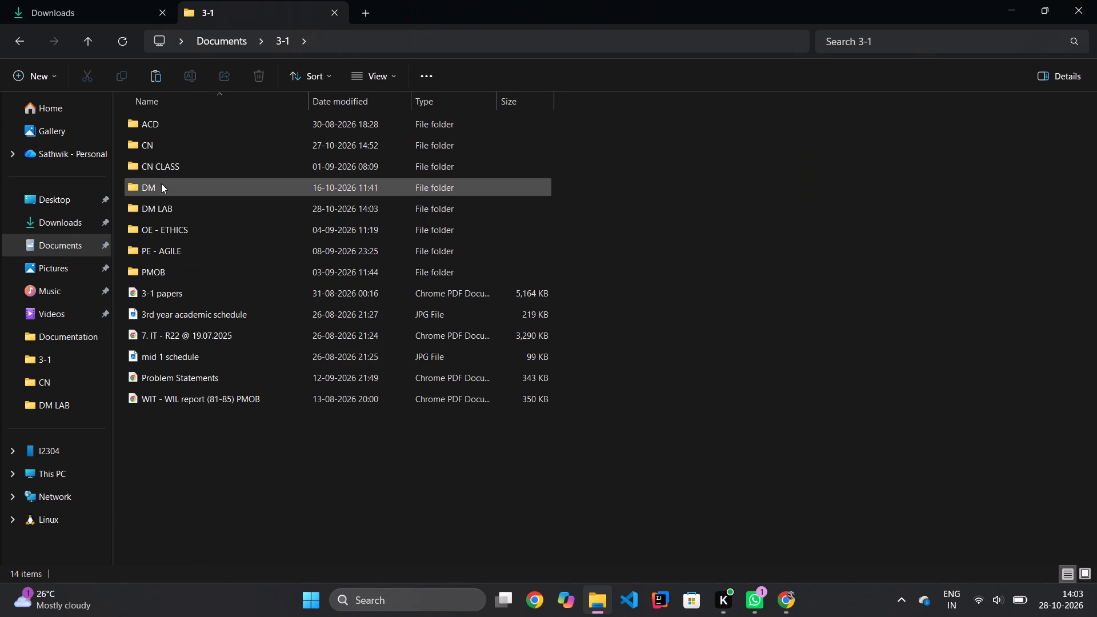
pyautogui.click(161, 198)
pyautogui.moveTo(161, 198); pyautogui.dragTo(152, 214)
pyautogui.doubleClick(152, 214)
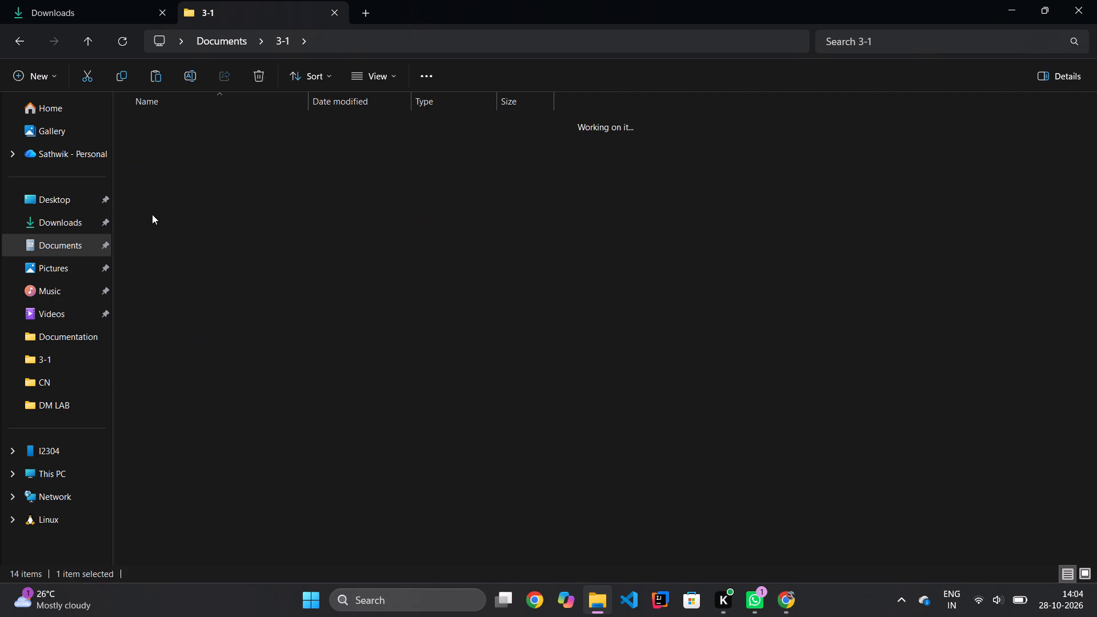
pyautogui.click(81, 13)
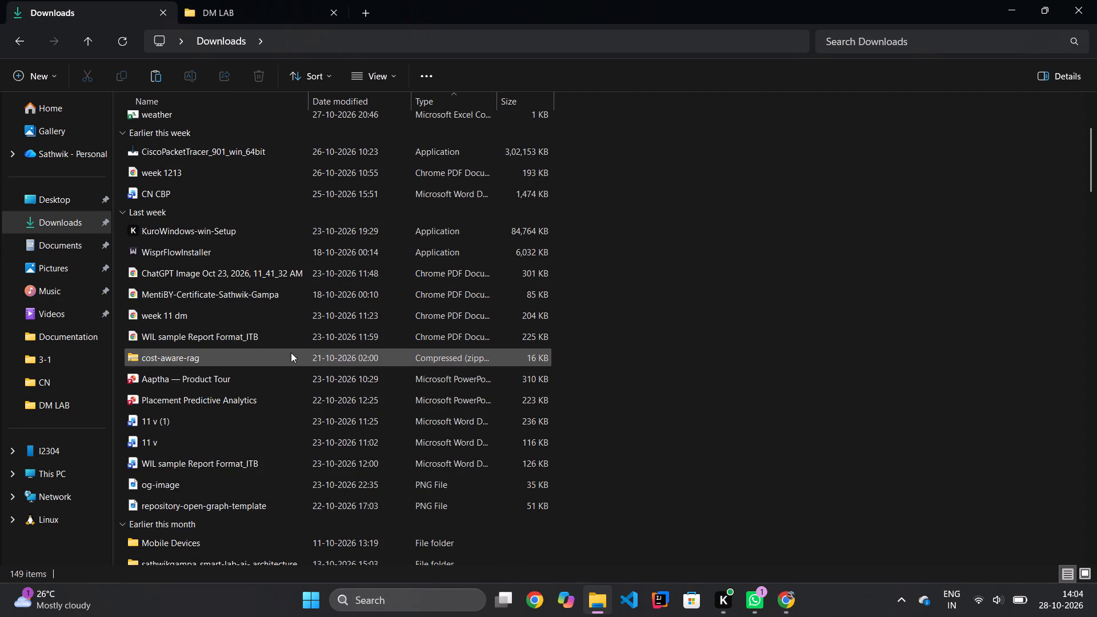
pyautogui.click(253, 340)
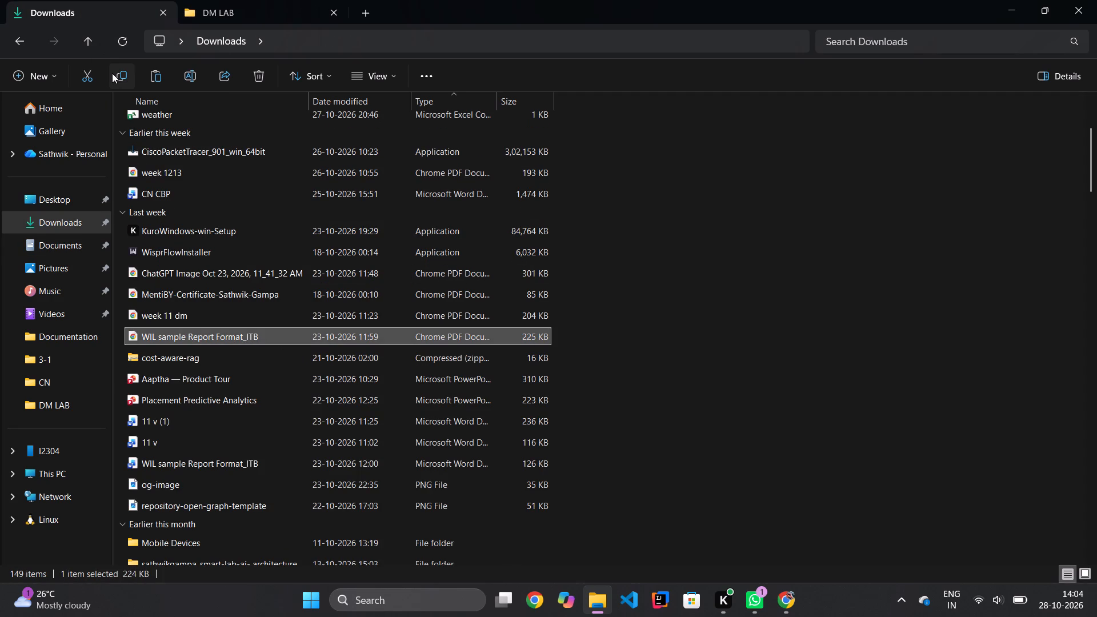
pyautogui.click(112, 73)
pyautogui.click(238, 6)
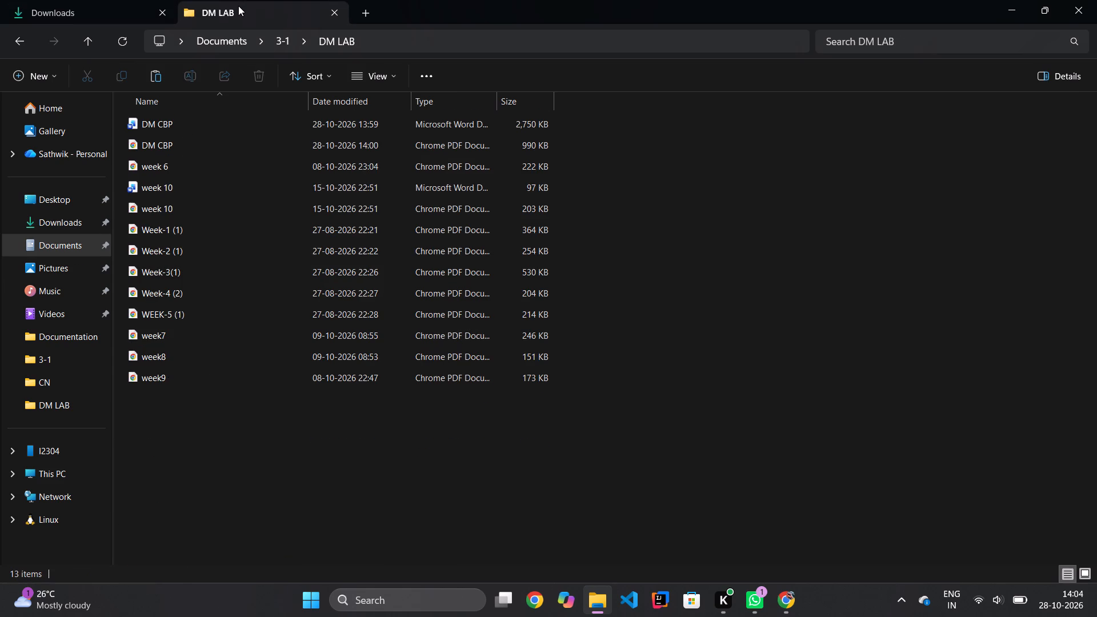
pyautogui.click(154, 70)
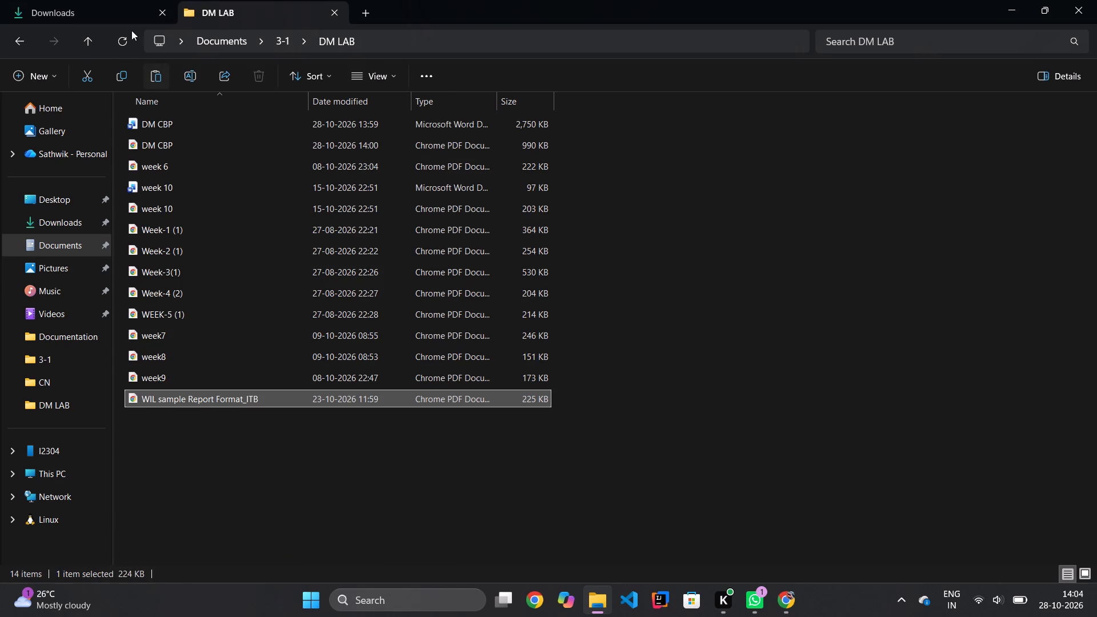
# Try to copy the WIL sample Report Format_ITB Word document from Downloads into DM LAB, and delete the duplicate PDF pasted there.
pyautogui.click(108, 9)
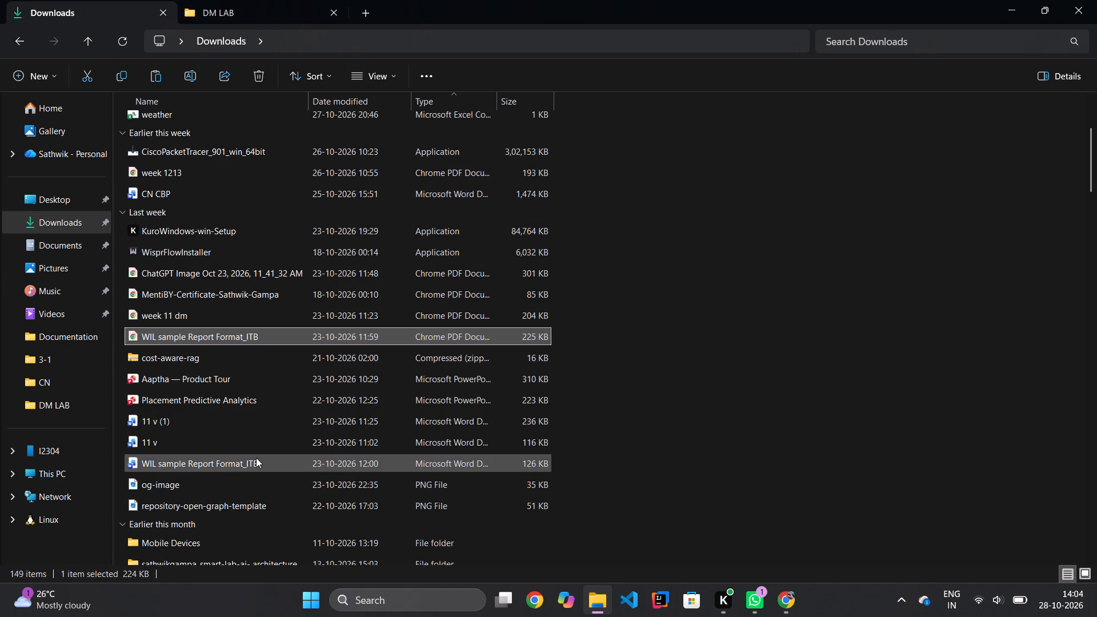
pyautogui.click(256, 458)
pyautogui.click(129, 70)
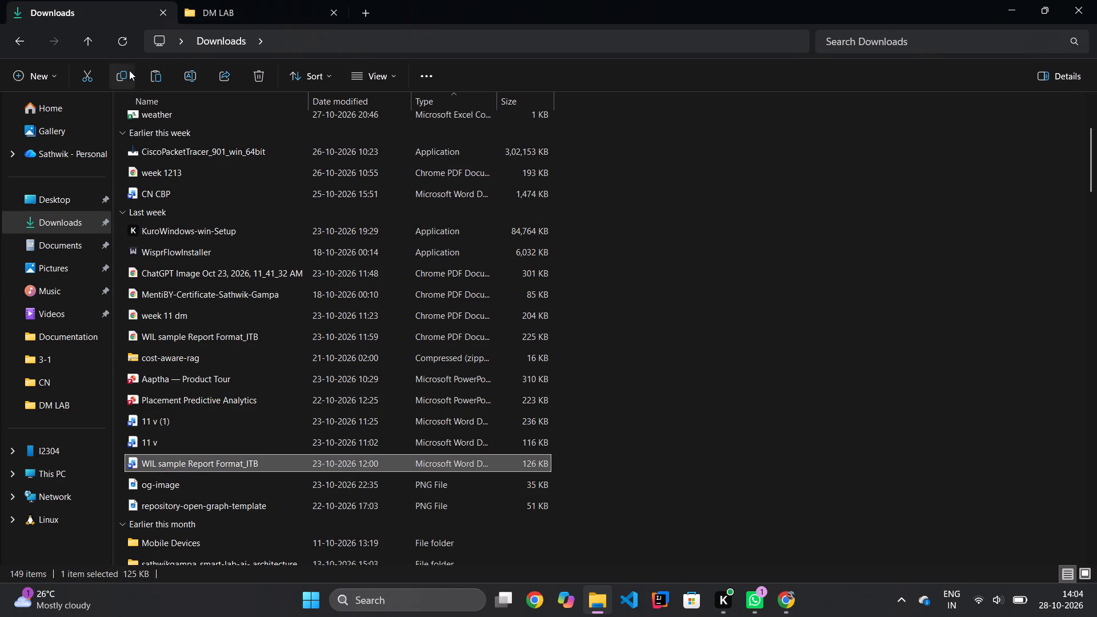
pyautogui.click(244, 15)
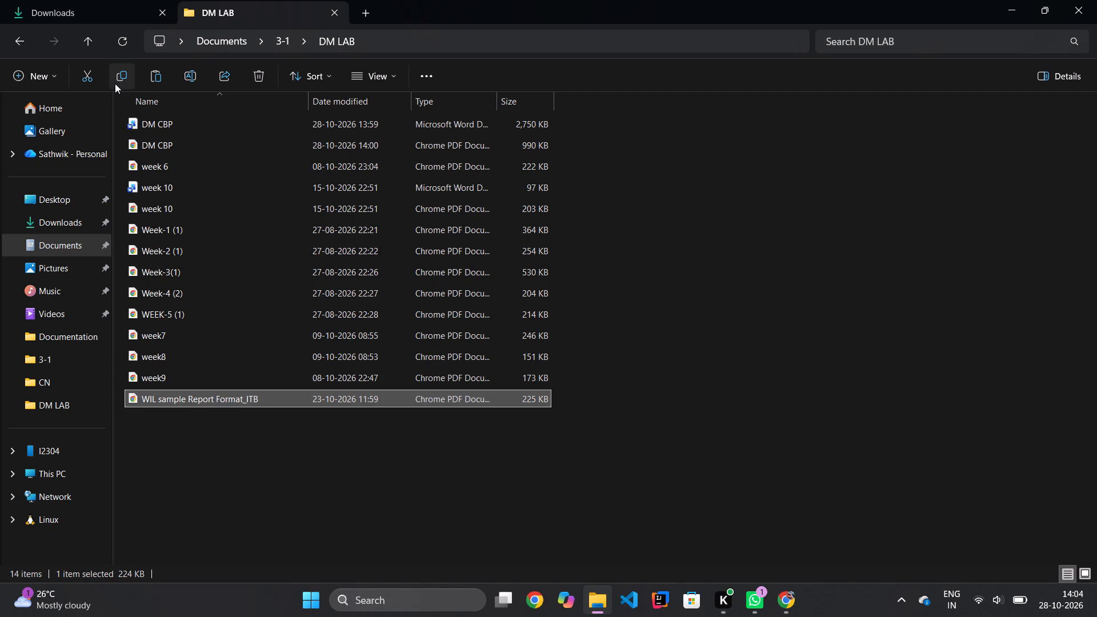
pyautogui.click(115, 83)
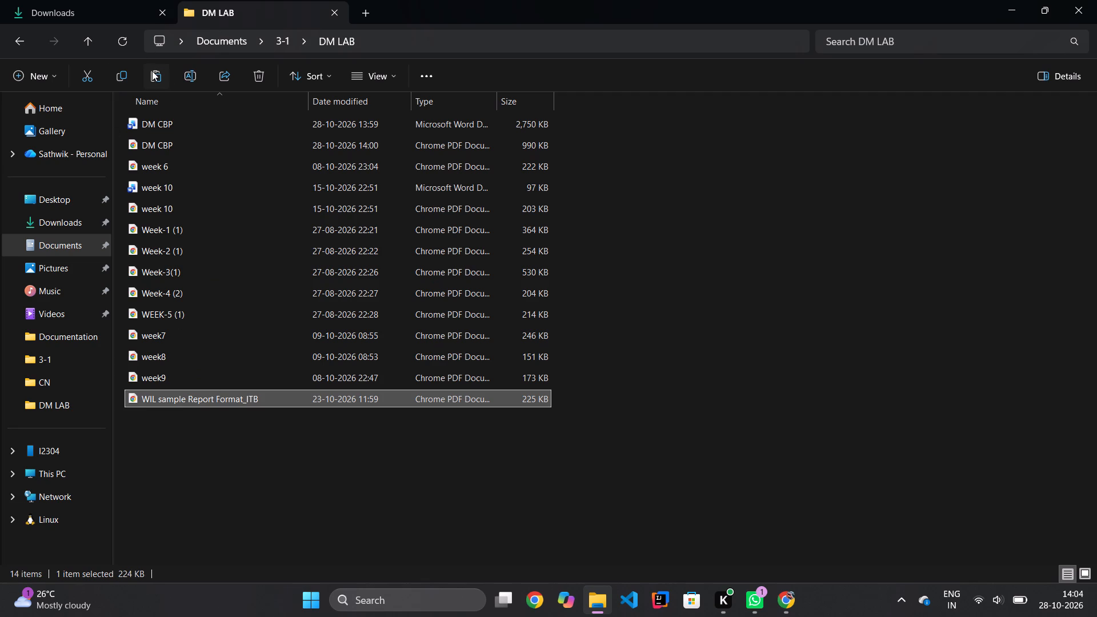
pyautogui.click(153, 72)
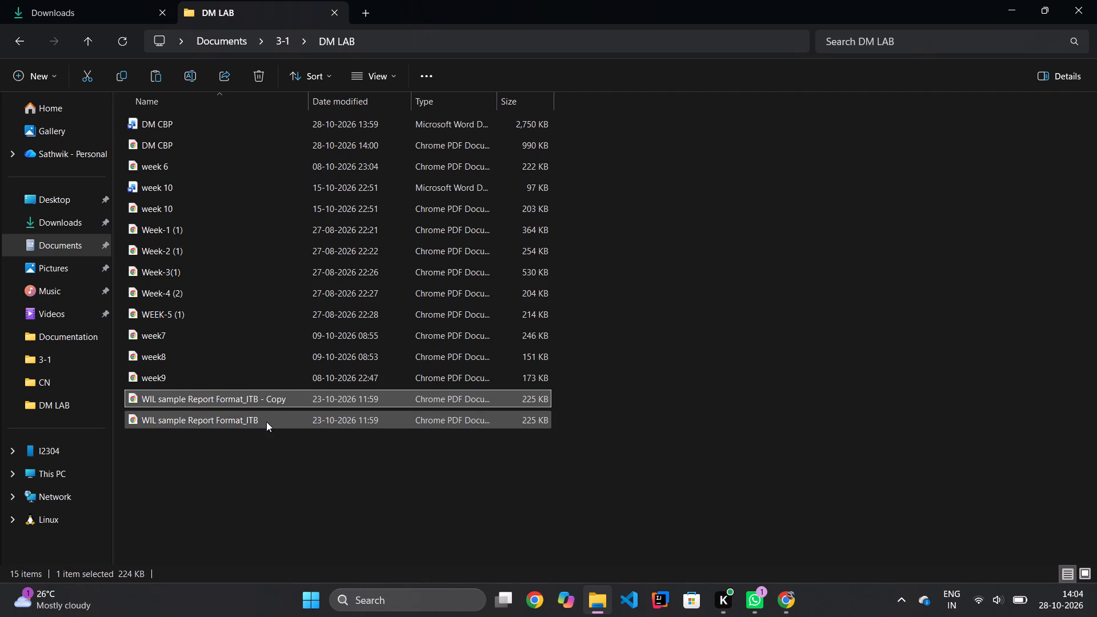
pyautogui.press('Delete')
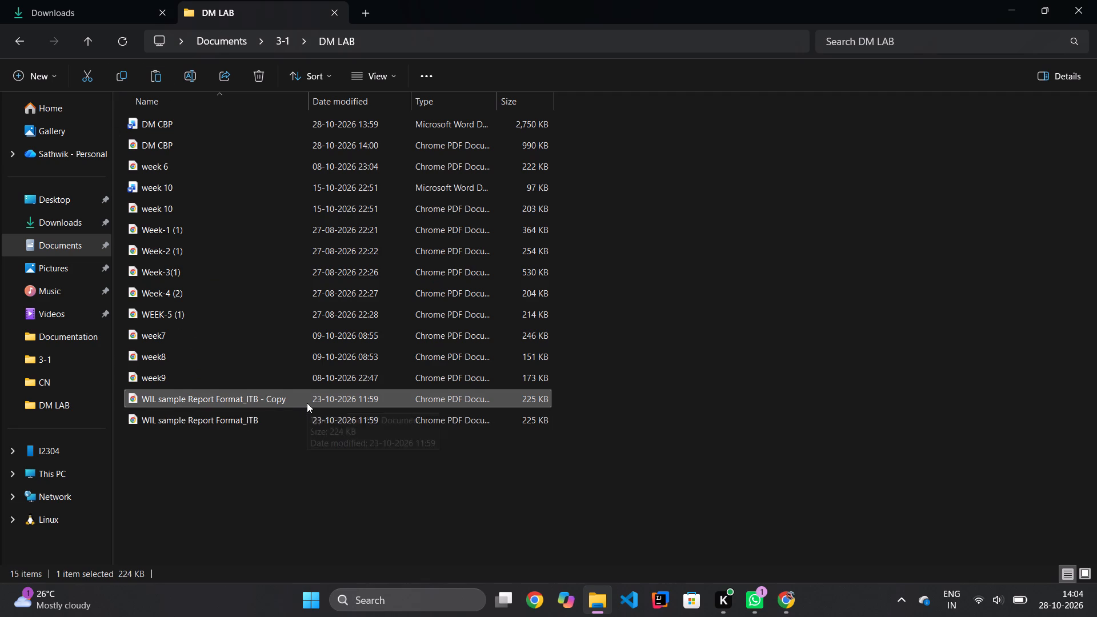
# Copy the WIL sample Report Format_ITB Word document from Downloads into the DM LAB folder.
pyautogui.click(95, 7)
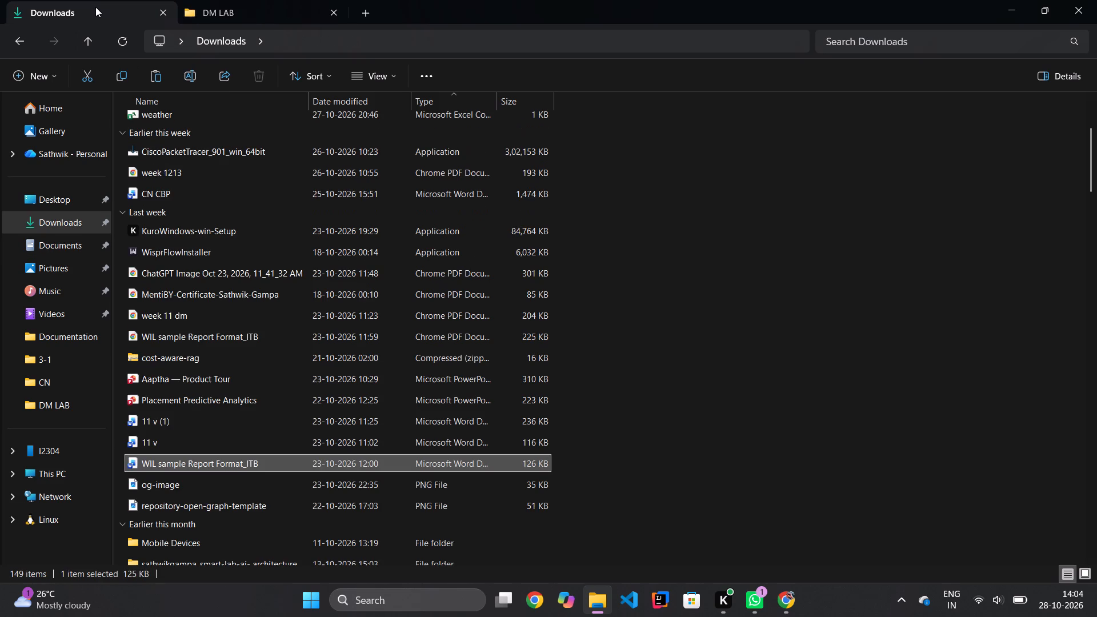
pyautogui.click(119, 73)
pyautogui.click(245, 2)
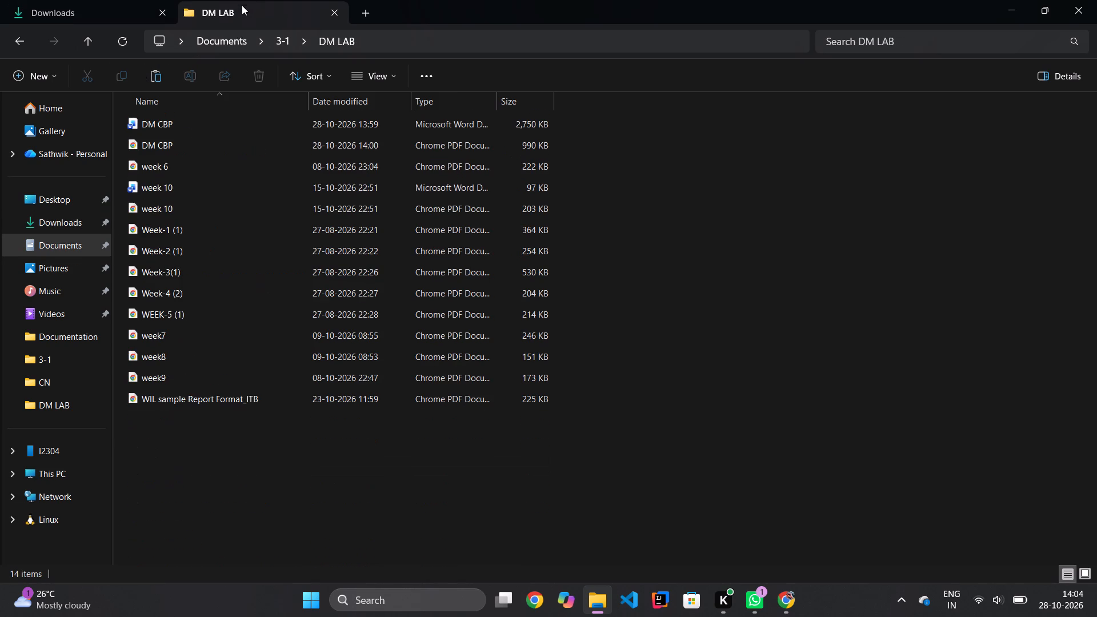
pyautogui.click(161, 66)
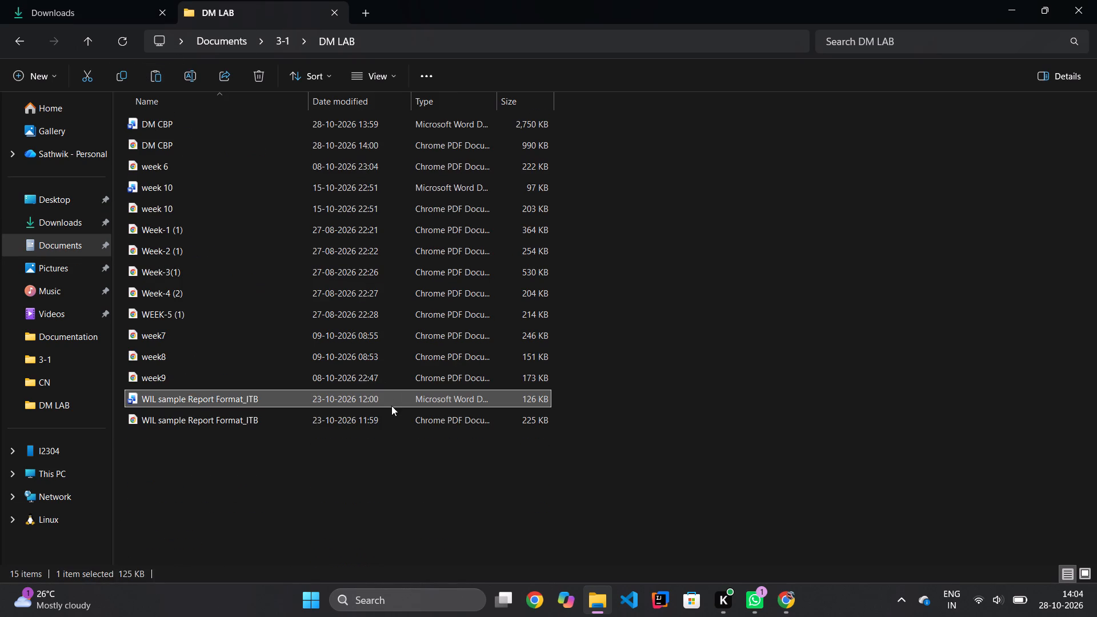
# Open the WIL sample Report Format_ITB Word document from the DM LAB folder.
pyautogui.doubleClick(391, 399)
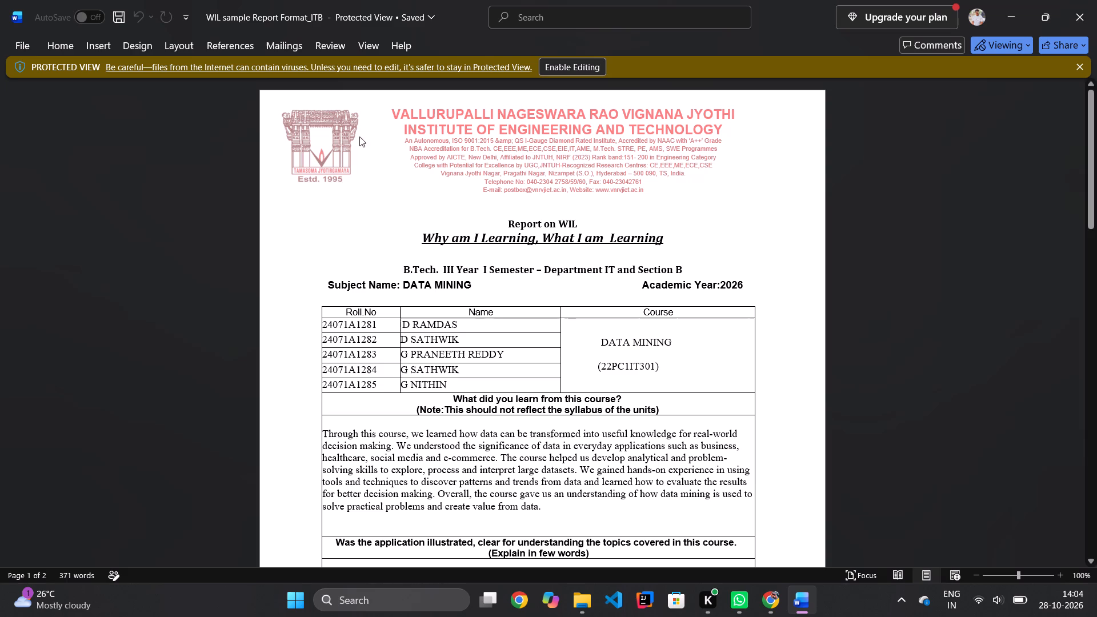
# Take the WIL sample Report Format_ITB document out of Protected View so it can be edited.
pyautogui.click(550, 67)
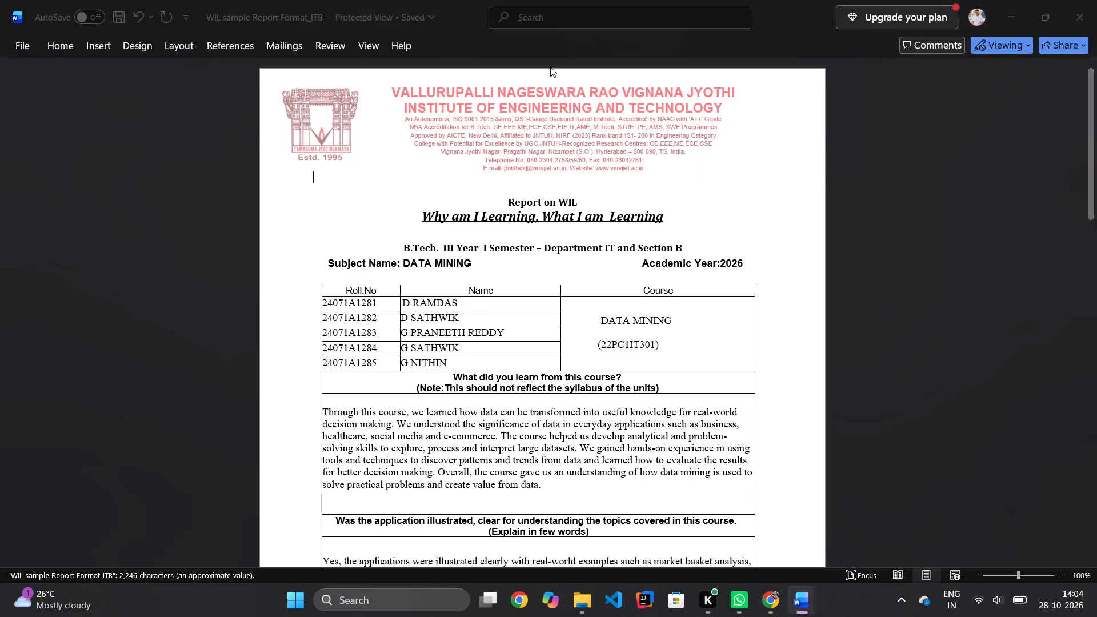
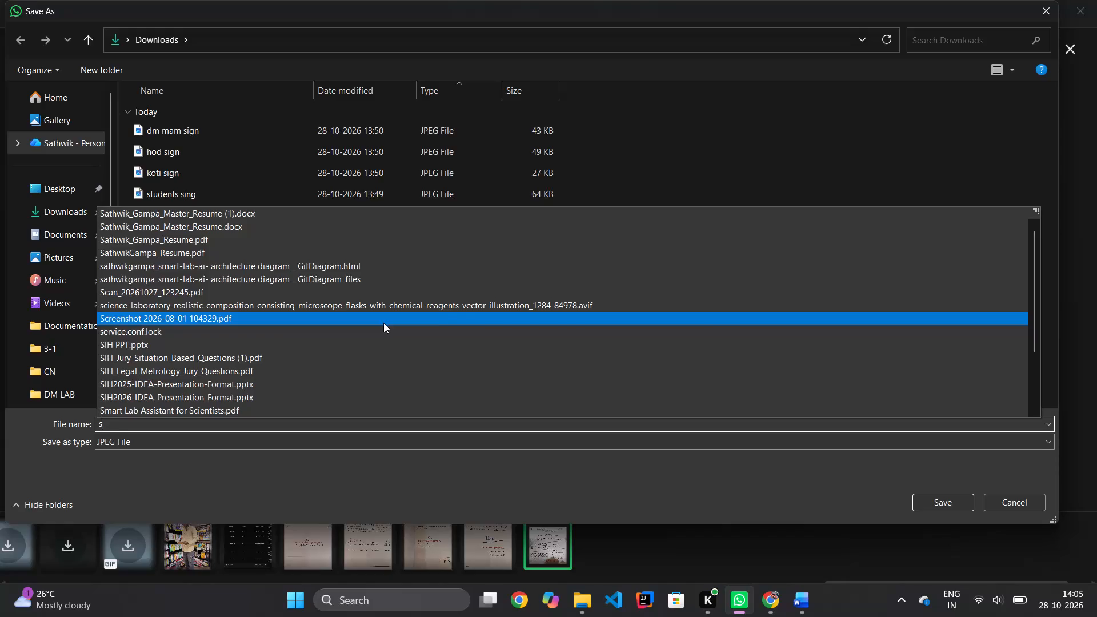
# Replace the file name of the WhatsApp JPEG being saved to Downloads with one beginning "will repor".
pyautogui.press('BackSpace')
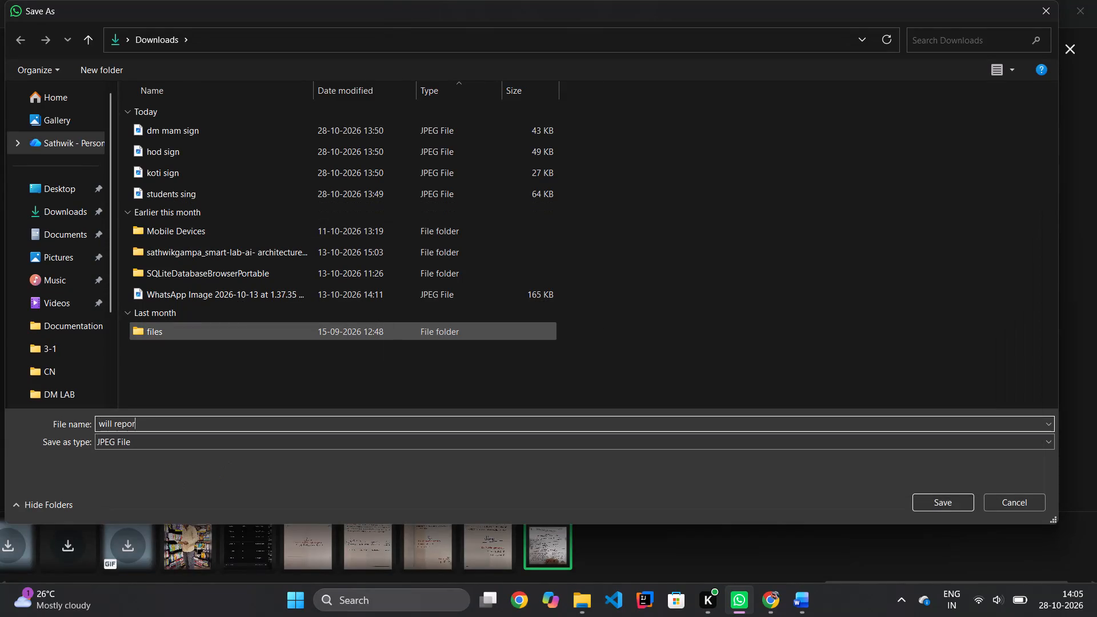
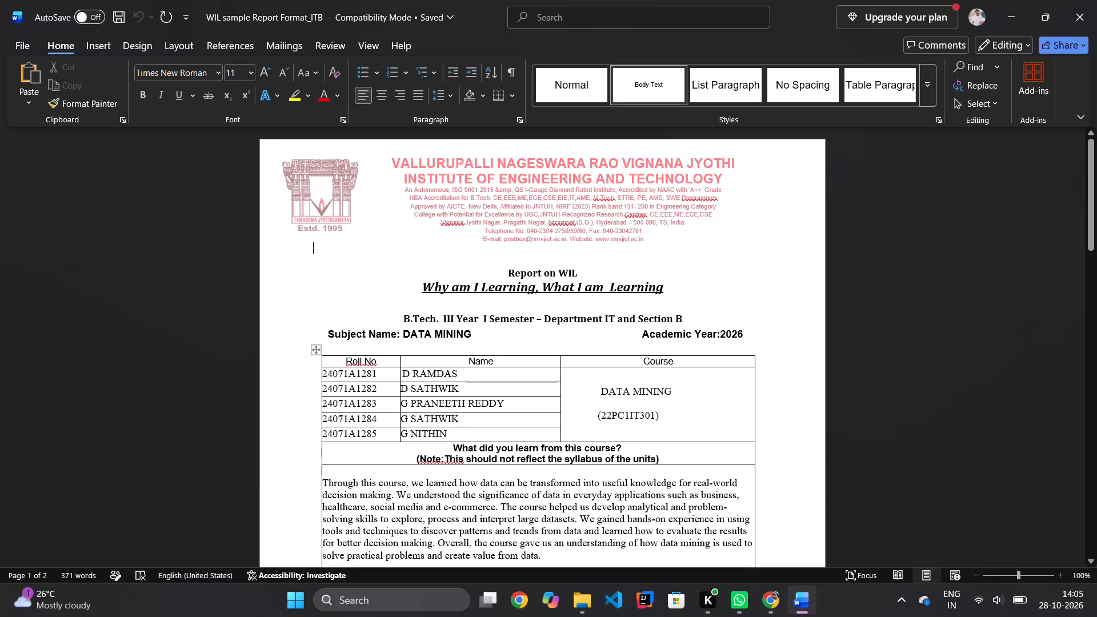
# Insert the picture "will report signs" from Downloads after the first student's name in the report table's Name column.
pyautogui.click(510, 382)
pyautogui.click(493, 376)
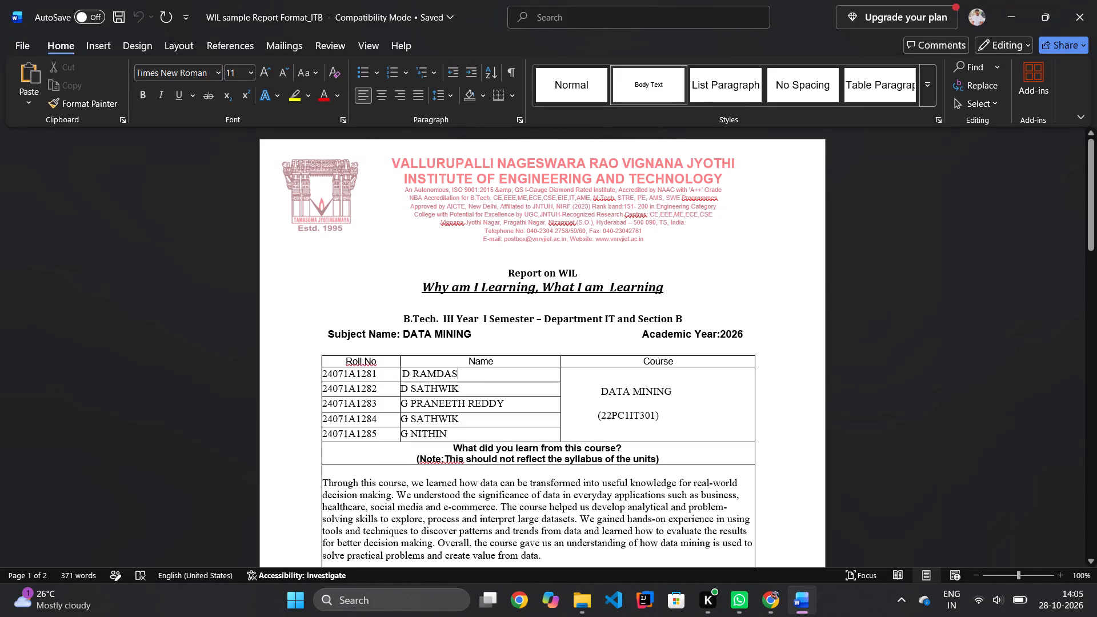
pyautogui.click(105, 46)
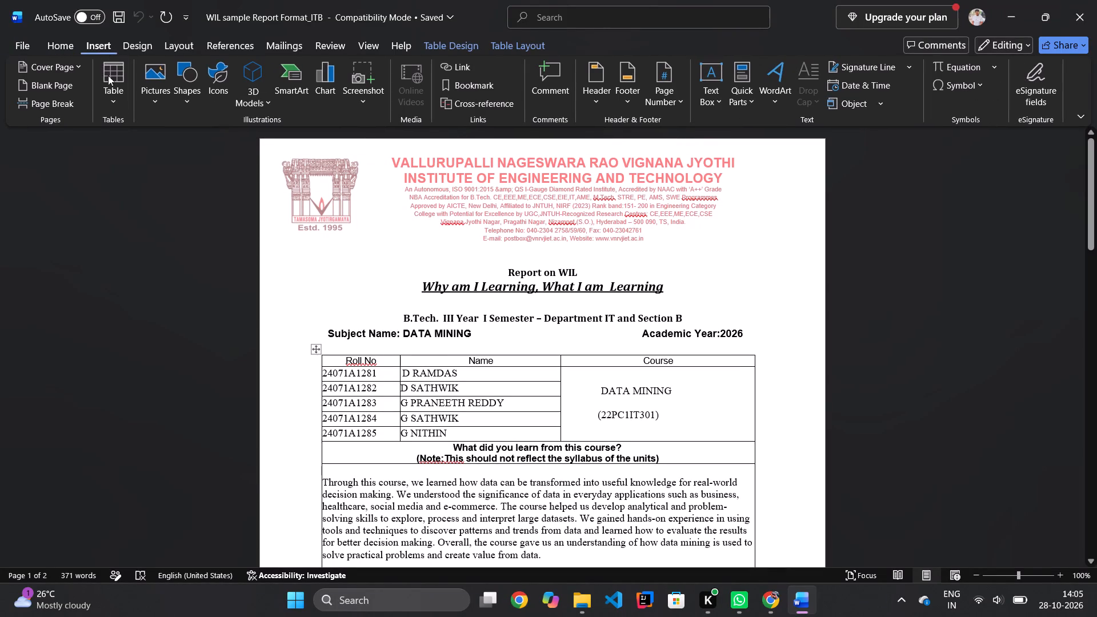
pyautogui.click(152, 105)
pyautogui.click(172, 141)
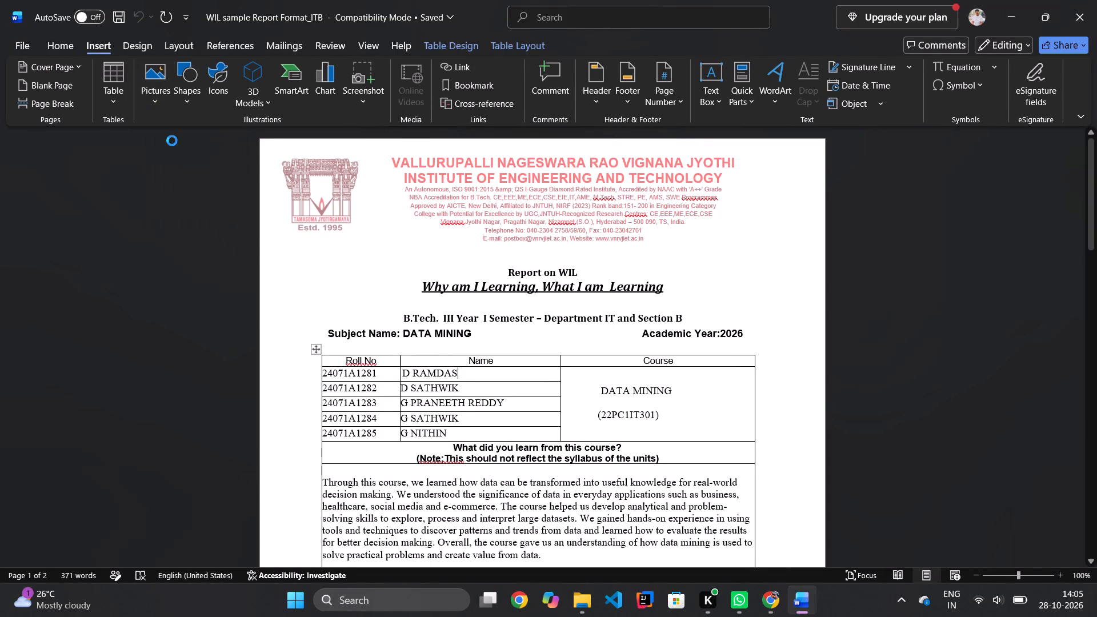
pyautogui.click(67, 212)
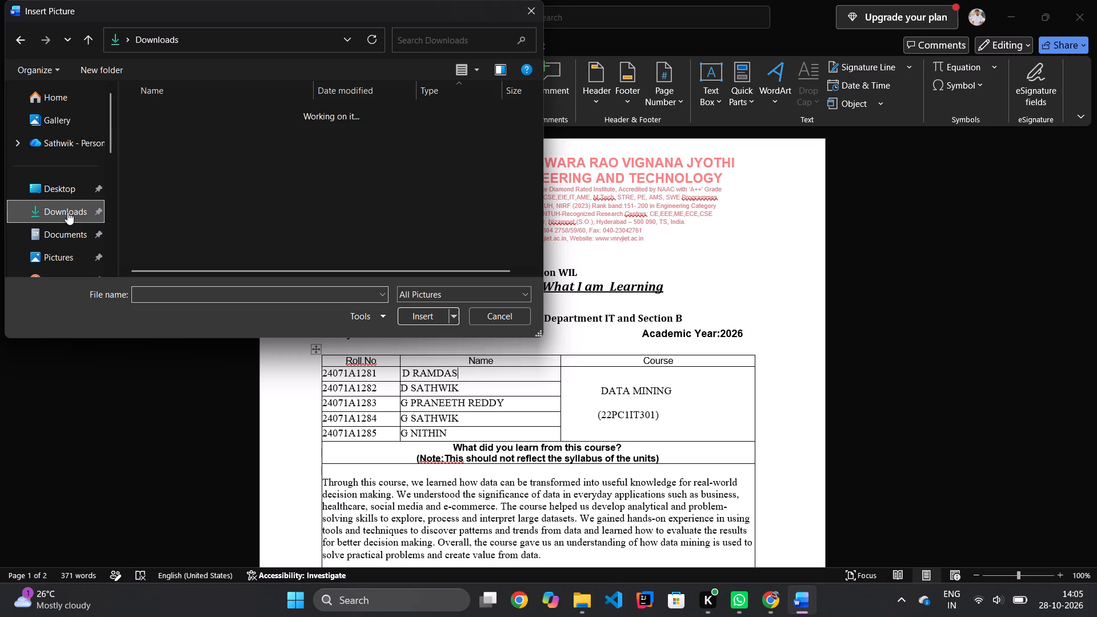
pyautogui.click(200, 212)
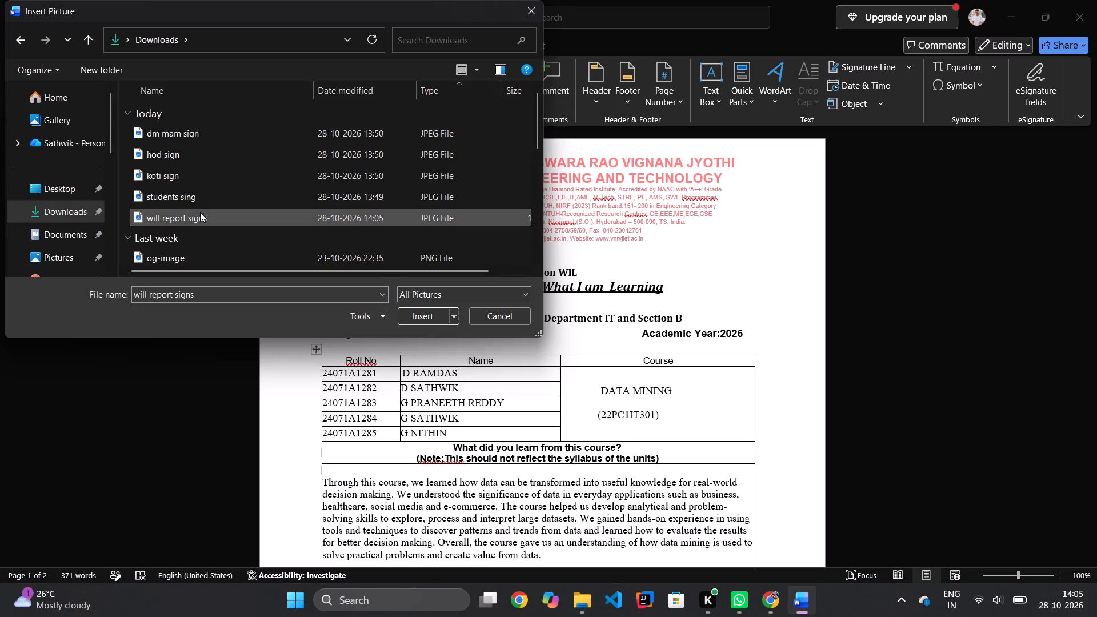
pyautogui.click(417, 313)
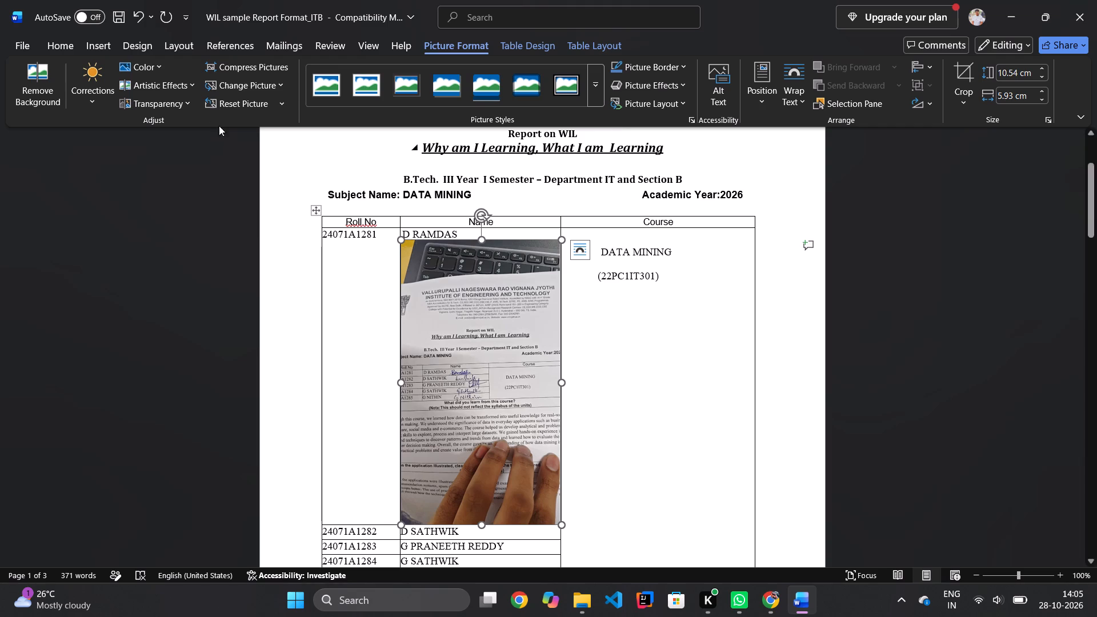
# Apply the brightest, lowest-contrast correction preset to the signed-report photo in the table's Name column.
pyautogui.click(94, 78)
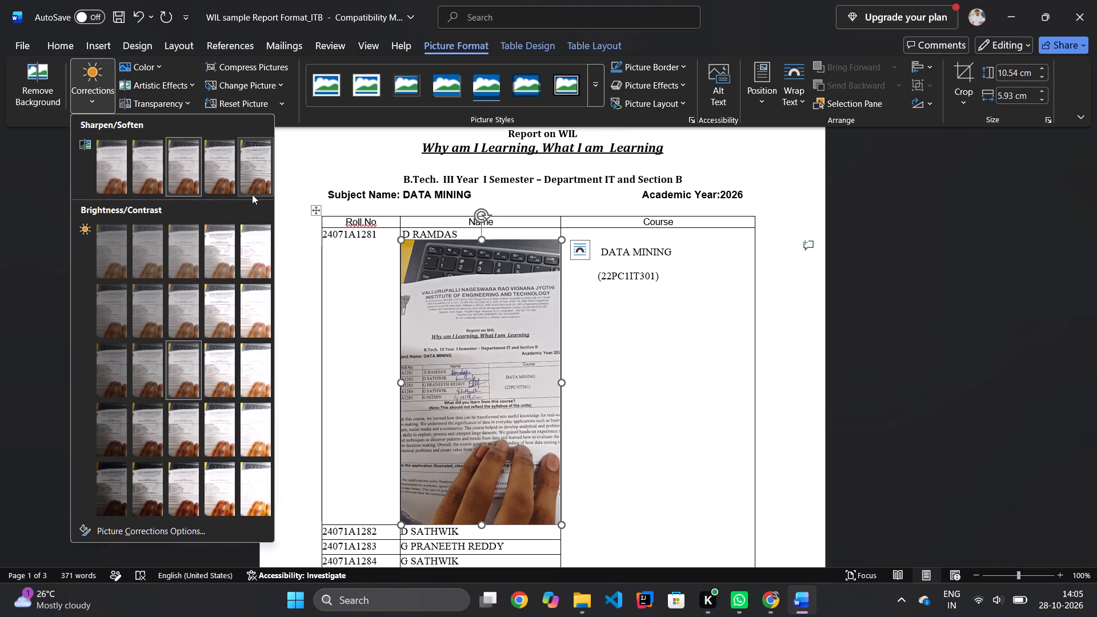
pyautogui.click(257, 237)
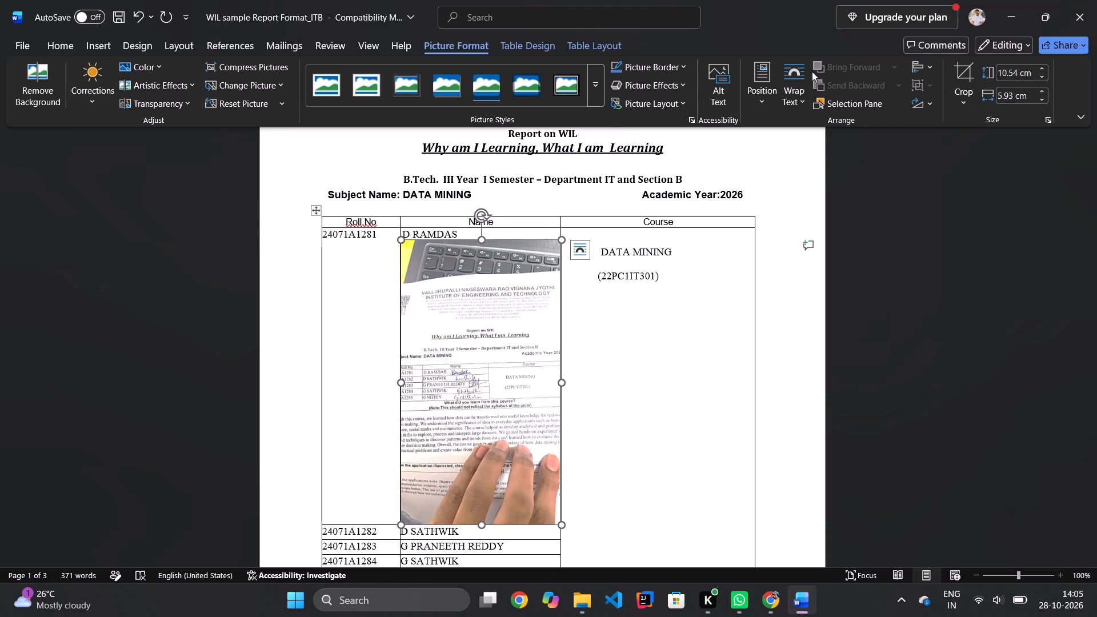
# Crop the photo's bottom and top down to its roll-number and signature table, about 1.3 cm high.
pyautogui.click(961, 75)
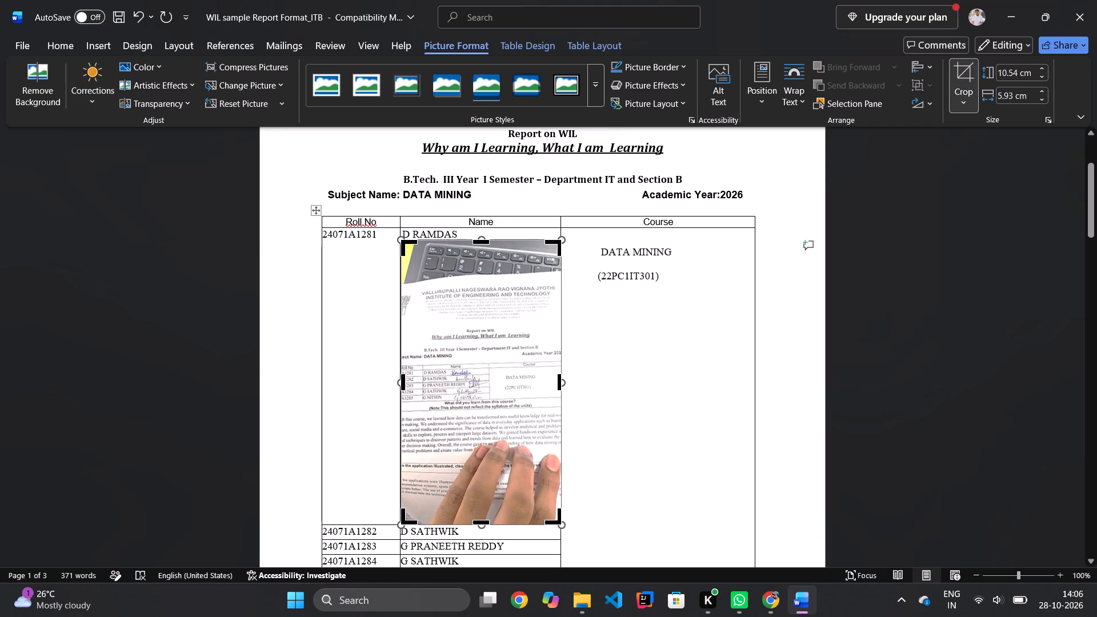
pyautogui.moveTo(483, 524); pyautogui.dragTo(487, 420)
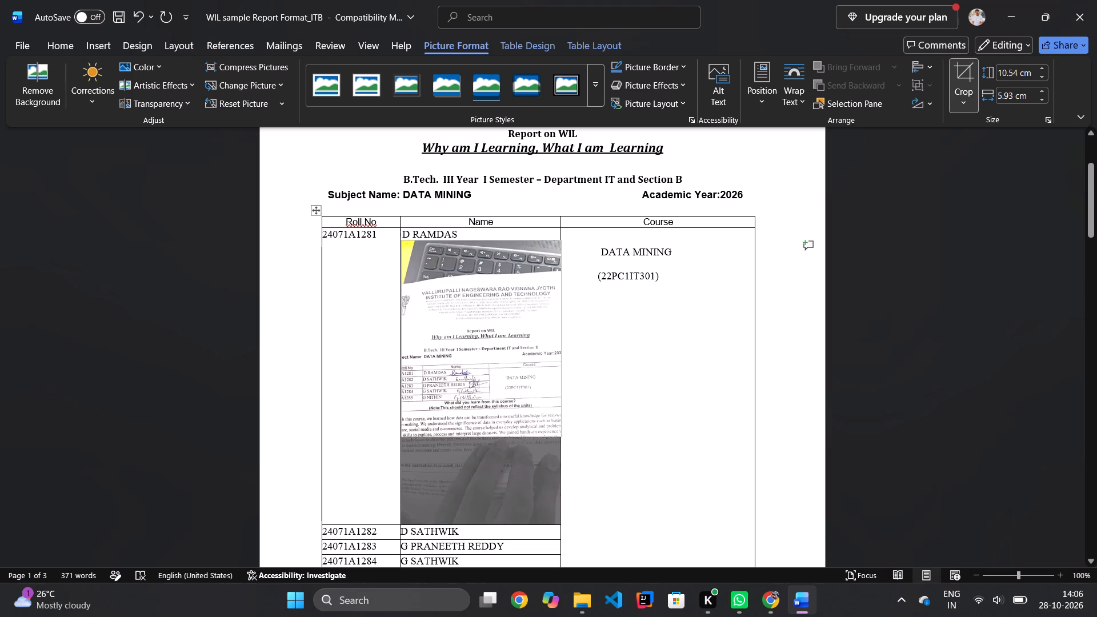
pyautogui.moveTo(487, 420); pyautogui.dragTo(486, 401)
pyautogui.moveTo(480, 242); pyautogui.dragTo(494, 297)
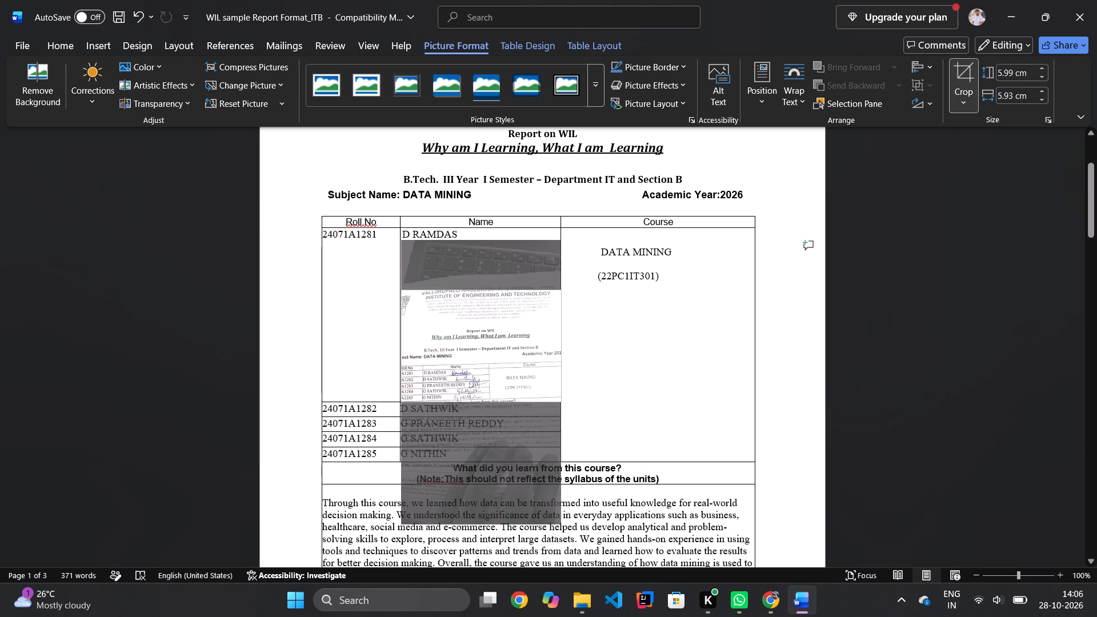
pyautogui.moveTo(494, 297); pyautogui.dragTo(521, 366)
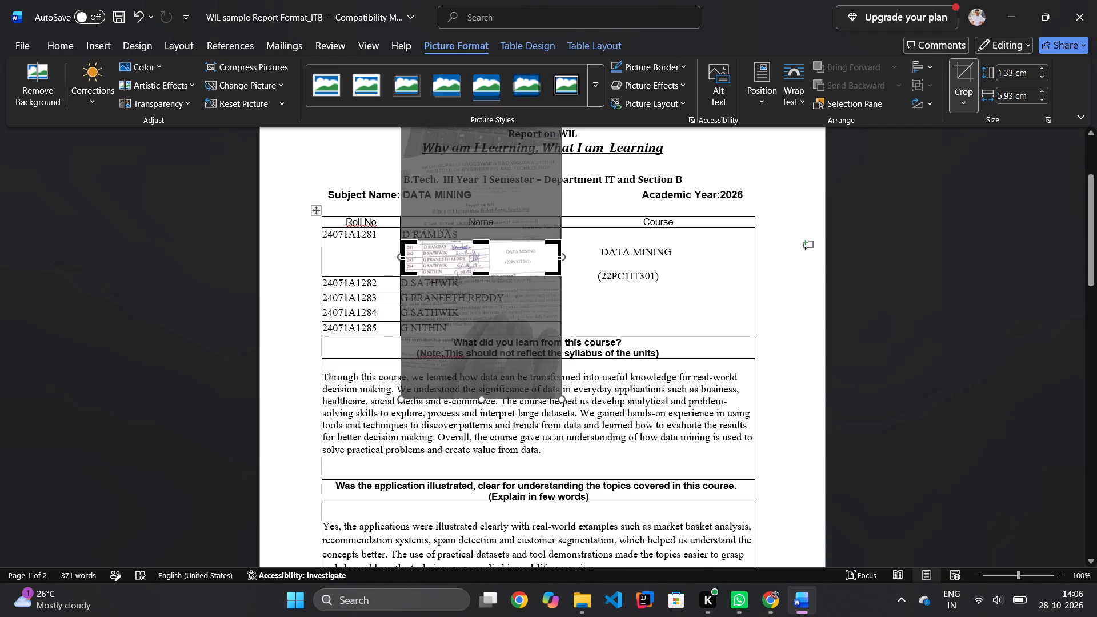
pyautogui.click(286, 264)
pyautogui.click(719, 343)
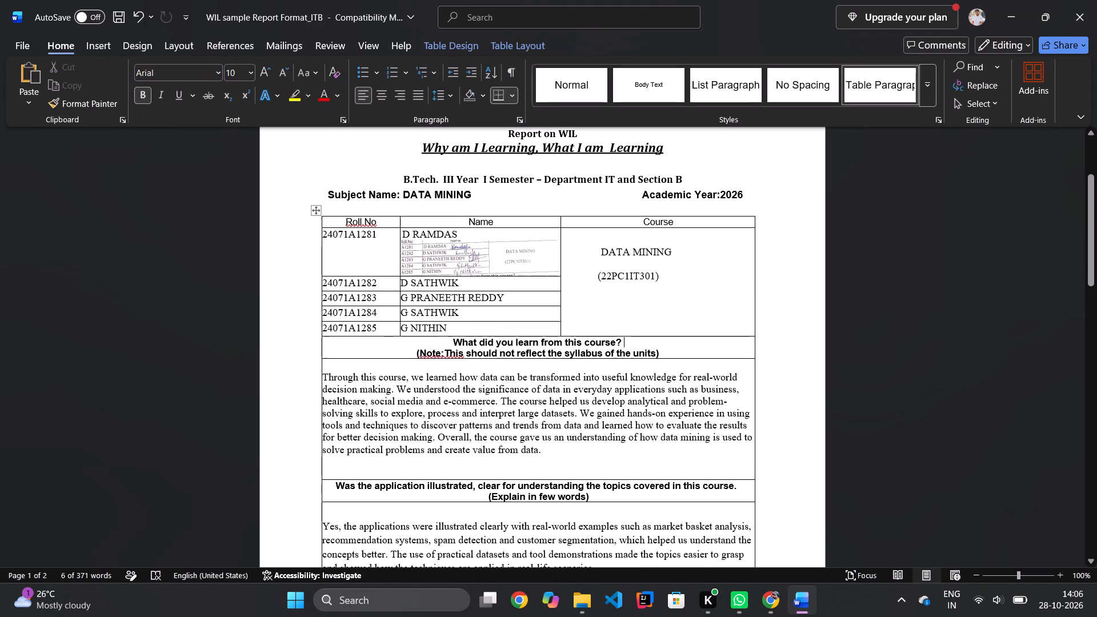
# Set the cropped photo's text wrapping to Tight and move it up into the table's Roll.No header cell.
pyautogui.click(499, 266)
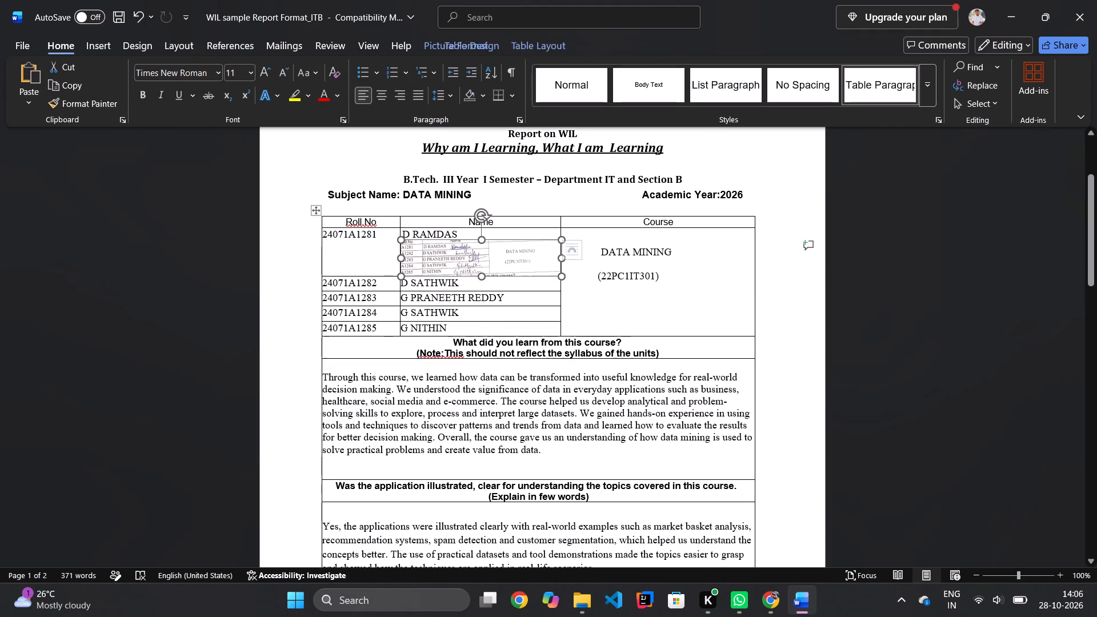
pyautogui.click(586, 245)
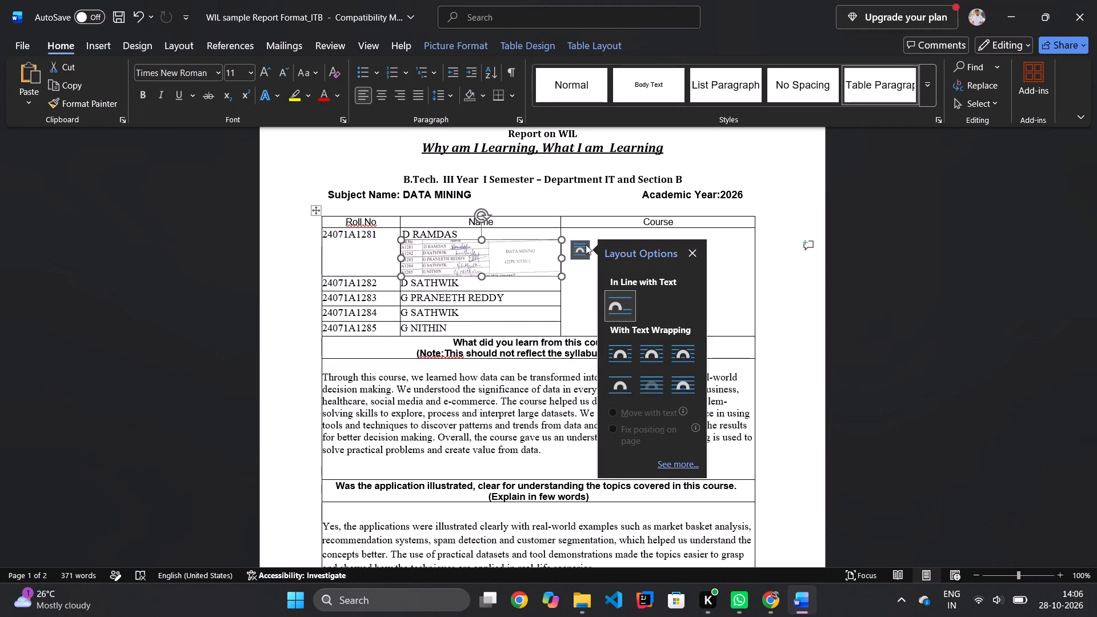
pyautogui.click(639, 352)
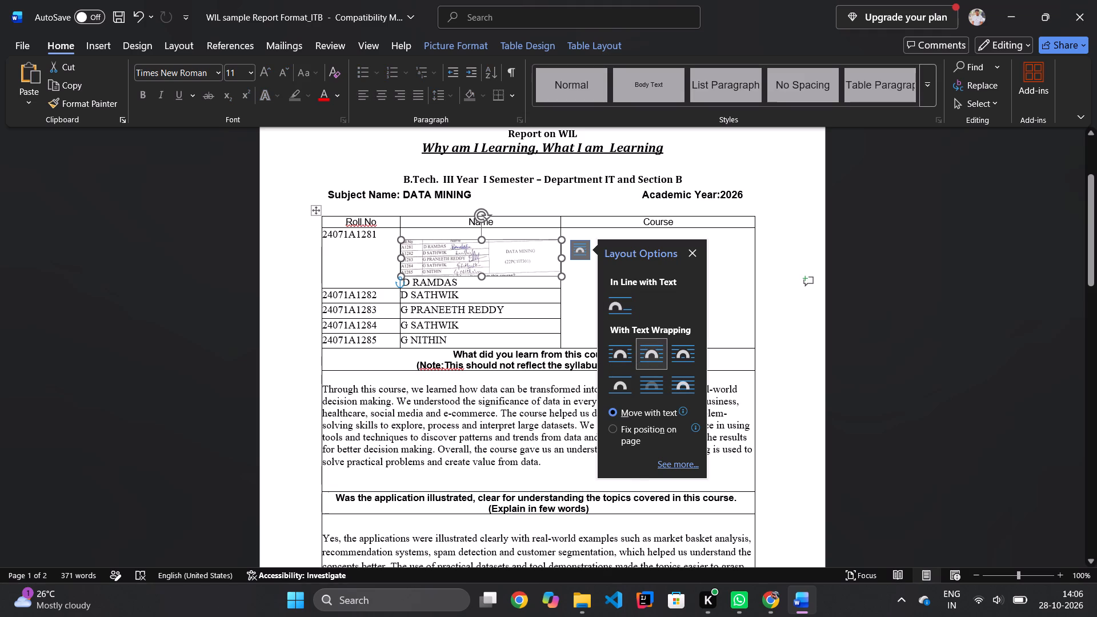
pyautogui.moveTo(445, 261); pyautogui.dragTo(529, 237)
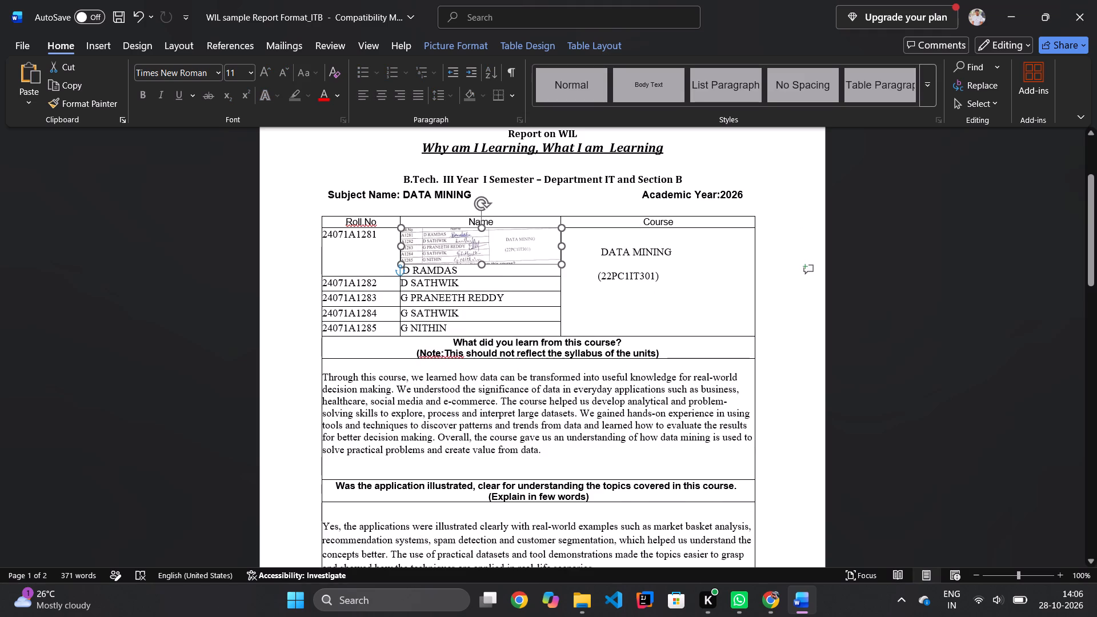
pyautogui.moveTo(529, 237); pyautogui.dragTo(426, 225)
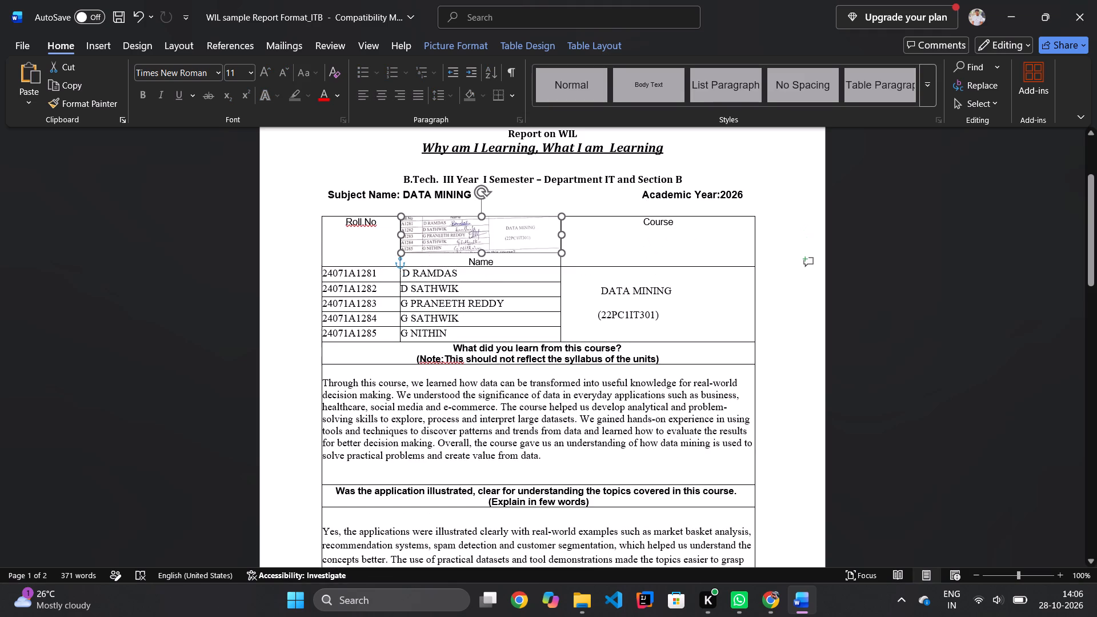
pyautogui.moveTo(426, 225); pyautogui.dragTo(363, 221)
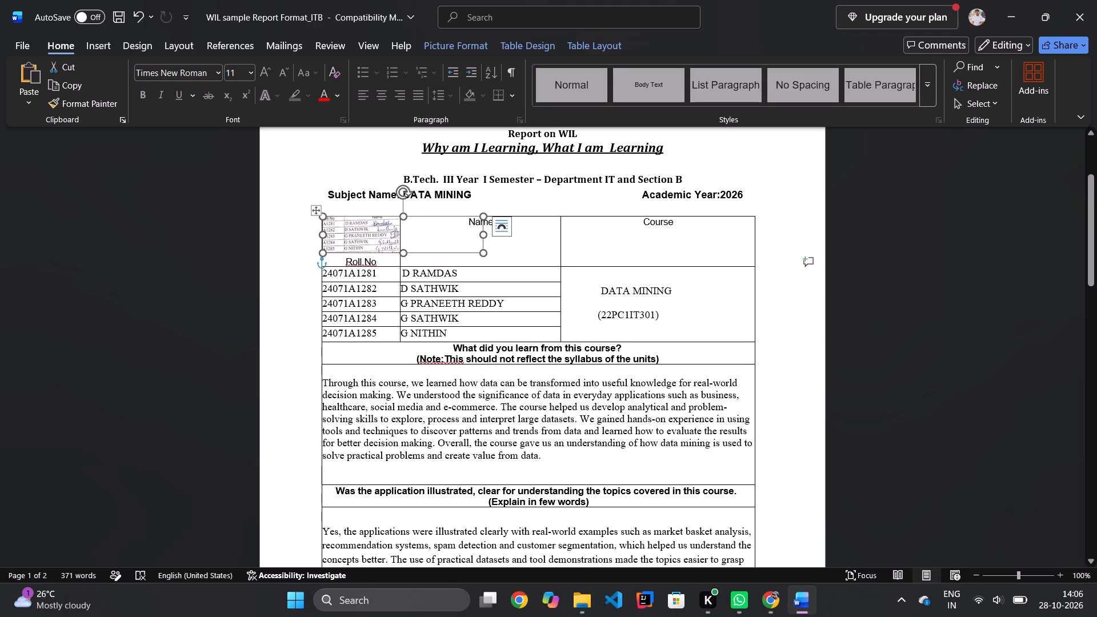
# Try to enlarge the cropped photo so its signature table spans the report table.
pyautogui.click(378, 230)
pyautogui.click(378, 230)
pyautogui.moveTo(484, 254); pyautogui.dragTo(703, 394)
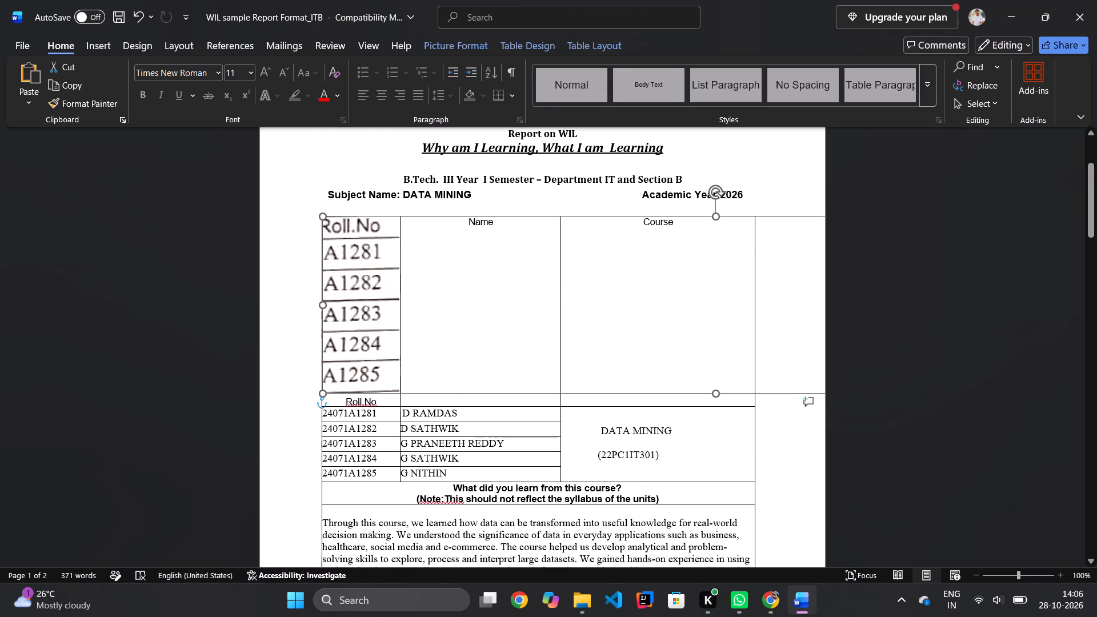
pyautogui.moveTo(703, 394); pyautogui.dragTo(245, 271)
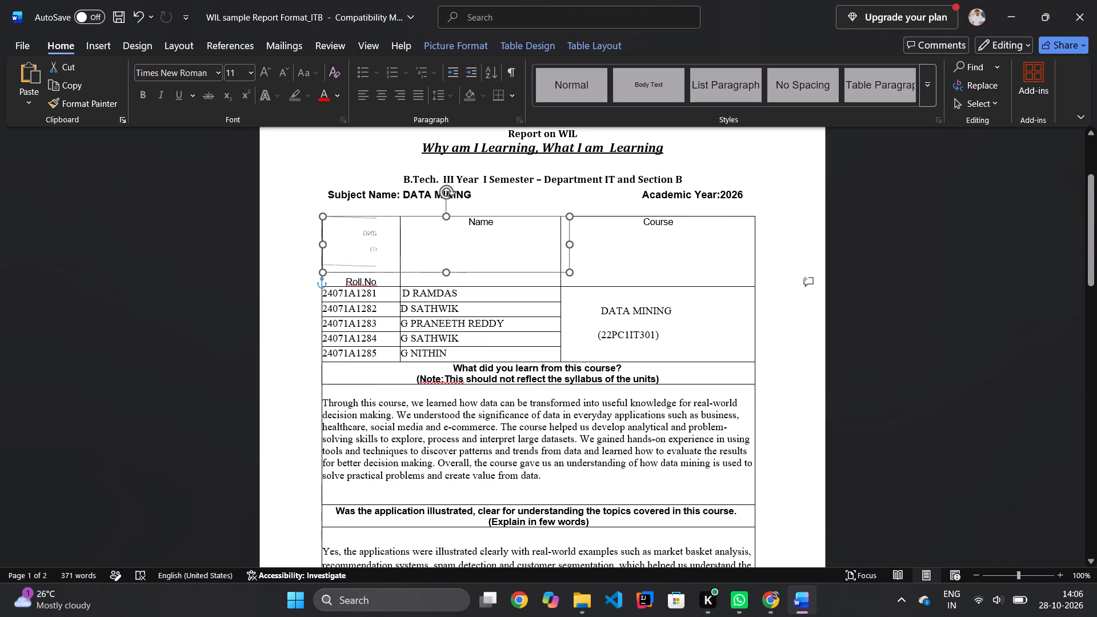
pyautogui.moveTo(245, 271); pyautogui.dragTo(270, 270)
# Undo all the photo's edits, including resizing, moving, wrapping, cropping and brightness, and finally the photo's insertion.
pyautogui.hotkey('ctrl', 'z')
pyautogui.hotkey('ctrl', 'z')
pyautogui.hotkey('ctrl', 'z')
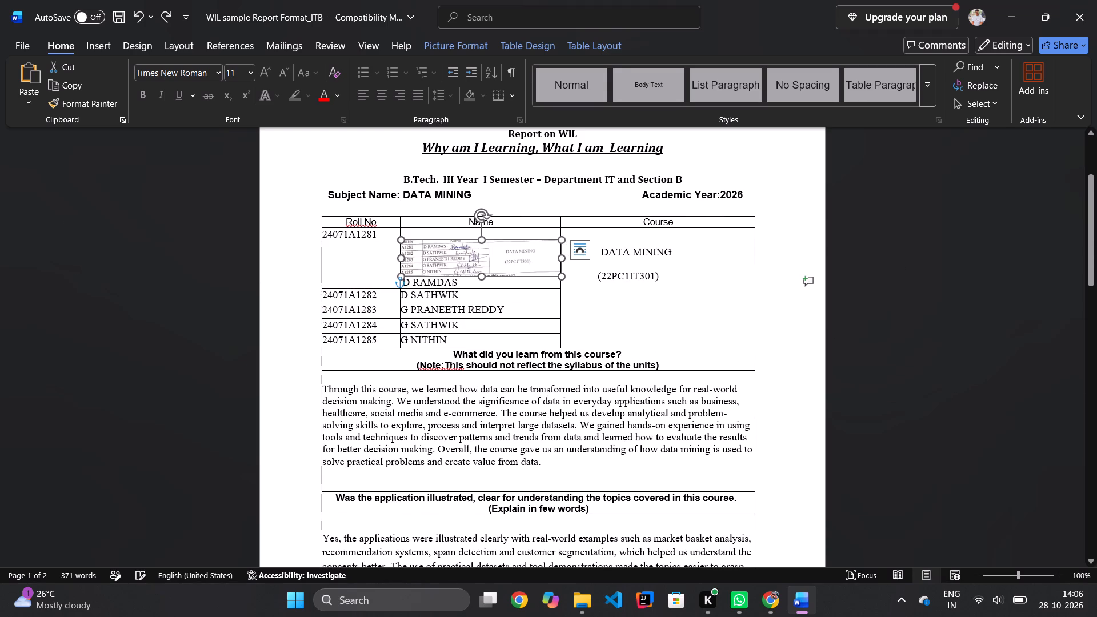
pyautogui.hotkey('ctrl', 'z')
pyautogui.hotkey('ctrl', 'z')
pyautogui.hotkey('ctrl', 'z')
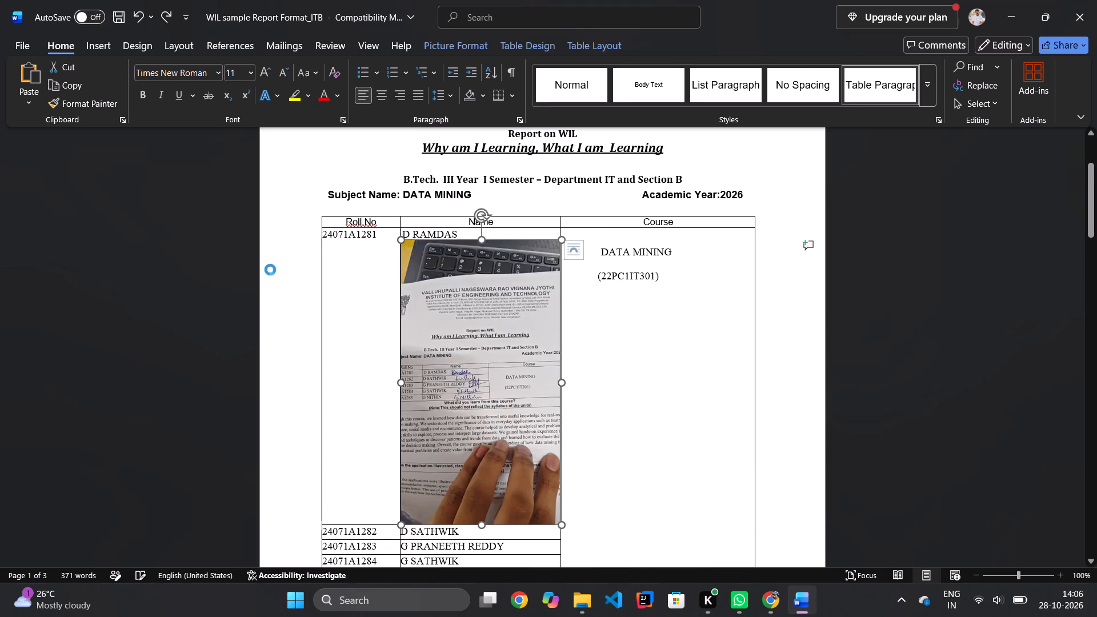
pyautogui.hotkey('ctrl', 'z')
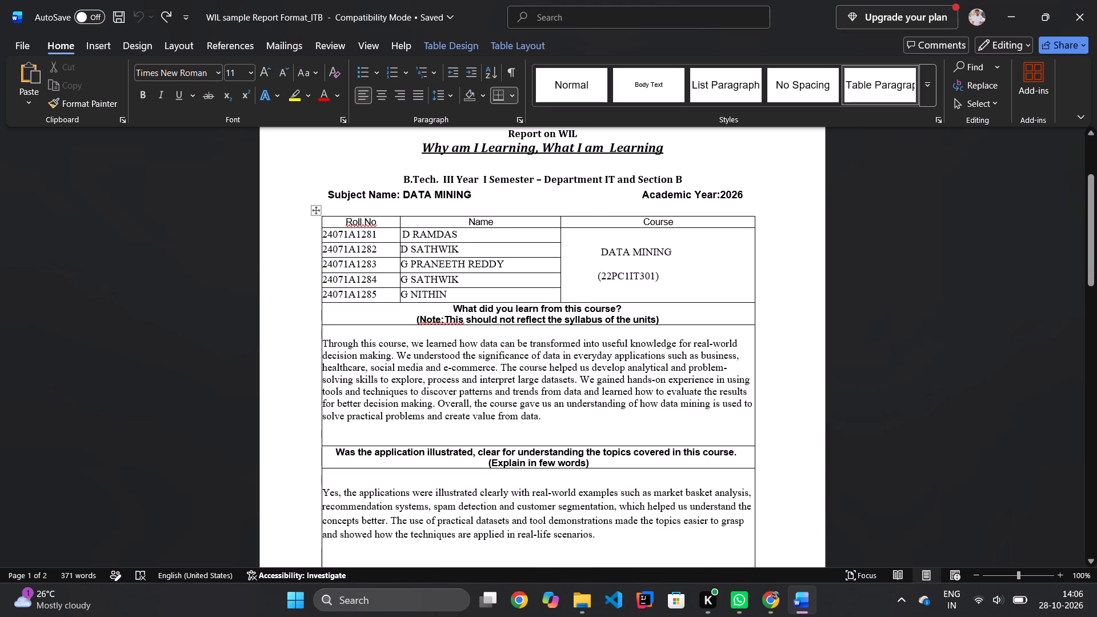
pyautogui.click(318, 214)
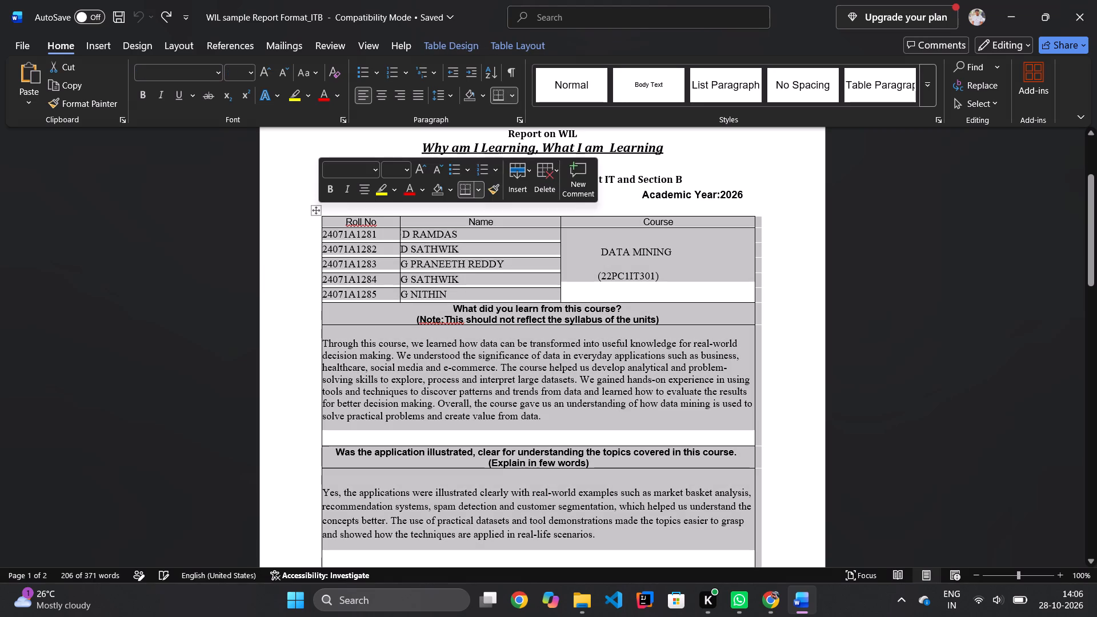
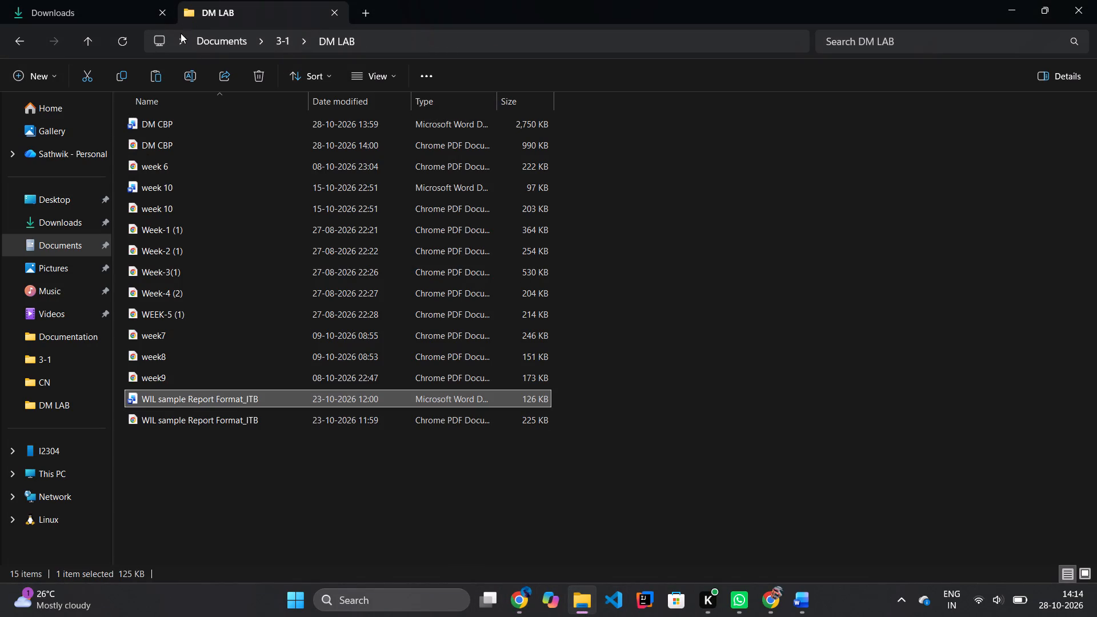
pyautogui.click(92, 17)
pyautogui.scroll(9, 146, 151)
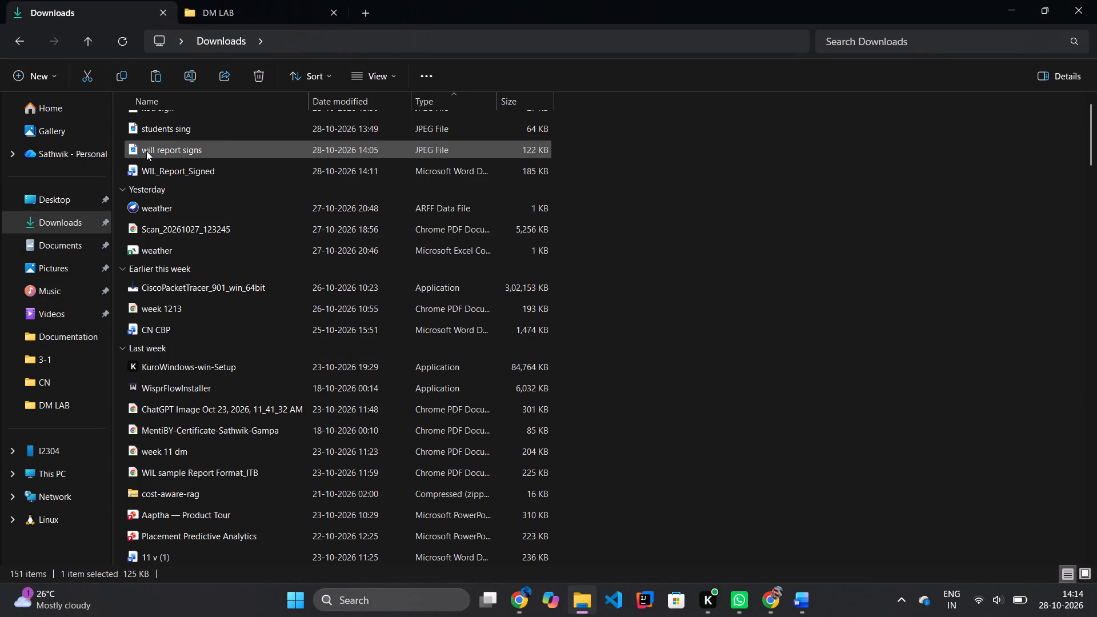
pyautogui.scroll(9, 146, 151)
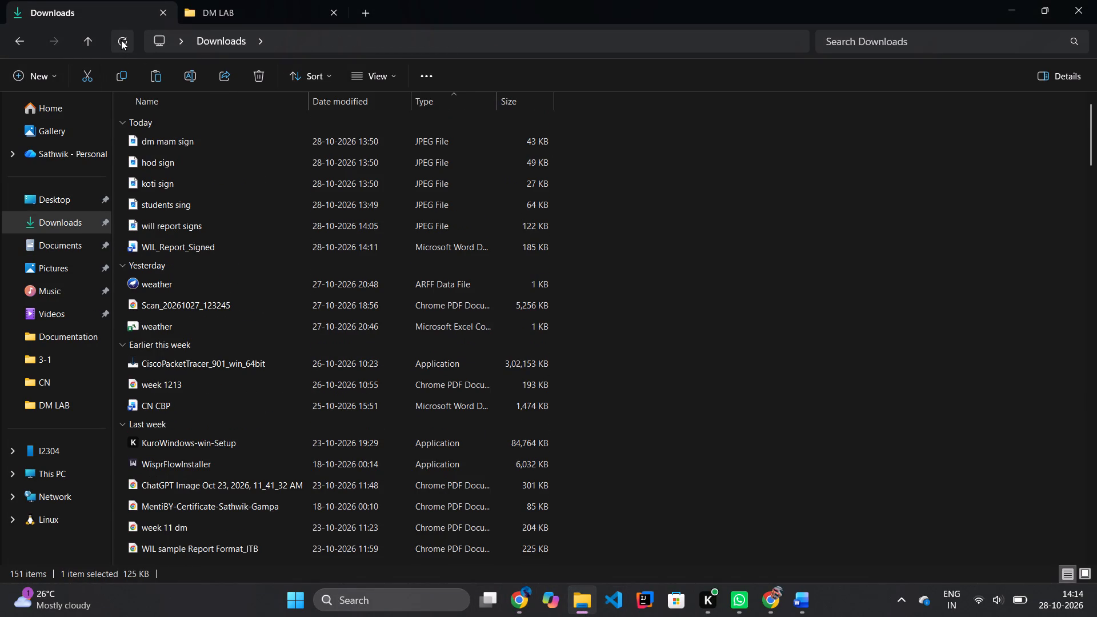
pyautogui.click(121, 40)
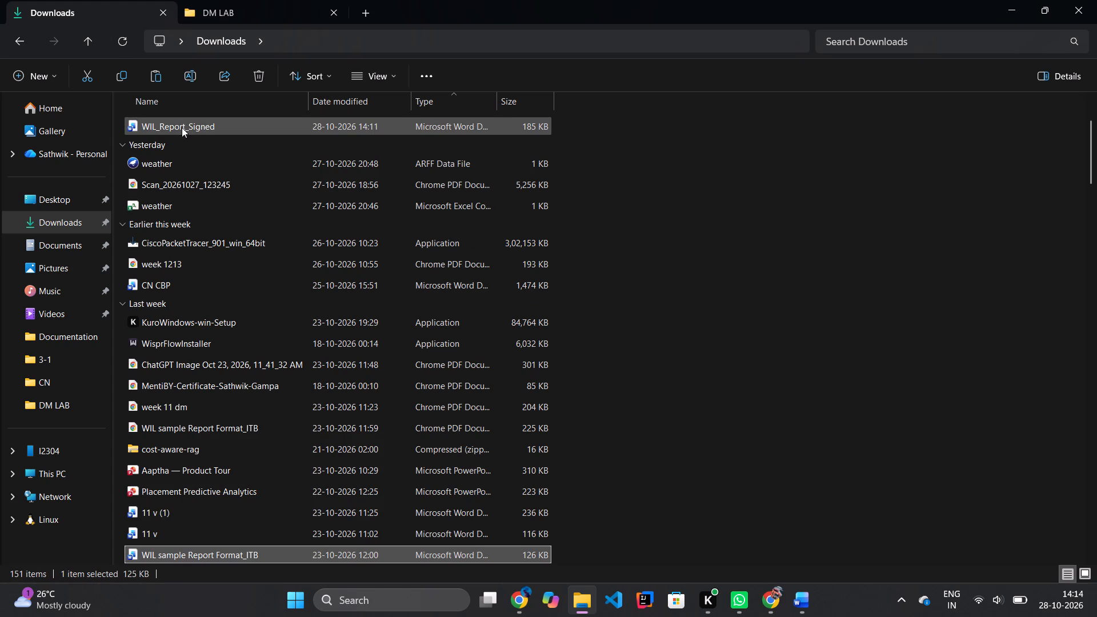
pyautogui.click(182, 126)
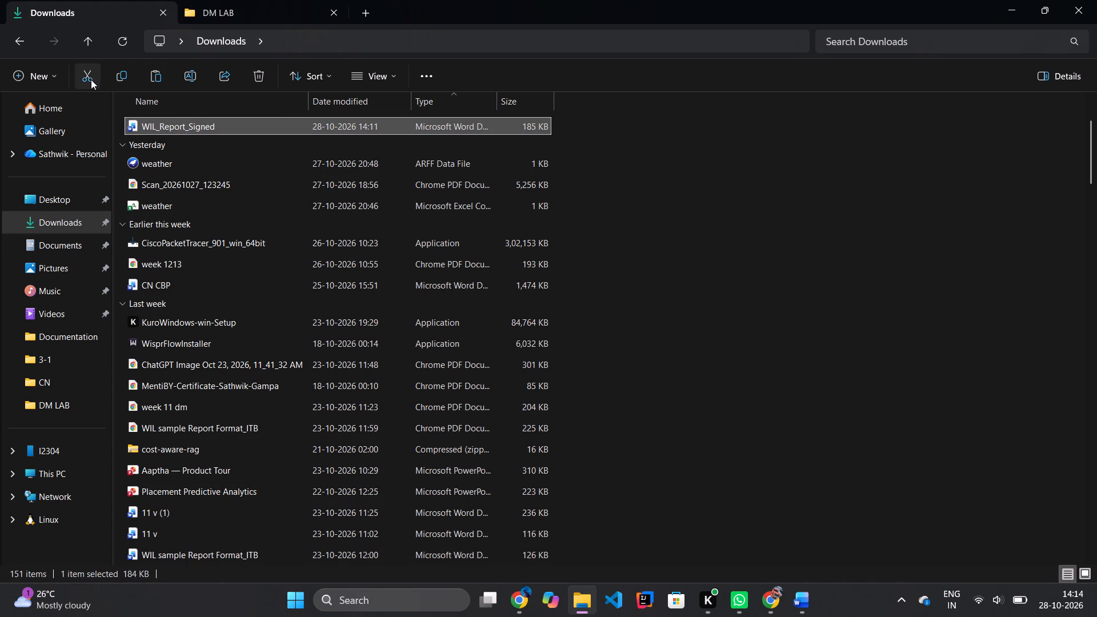
pyautogui.click(91, 79)
pyautogui.click(233, 4)
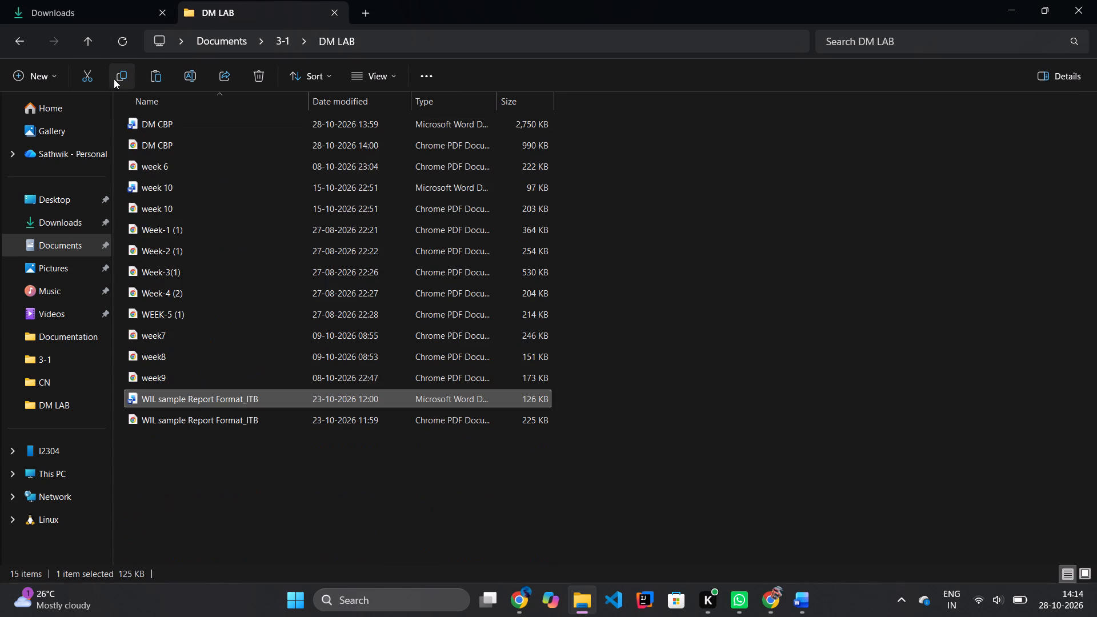
pyautogui.click(111, 79)
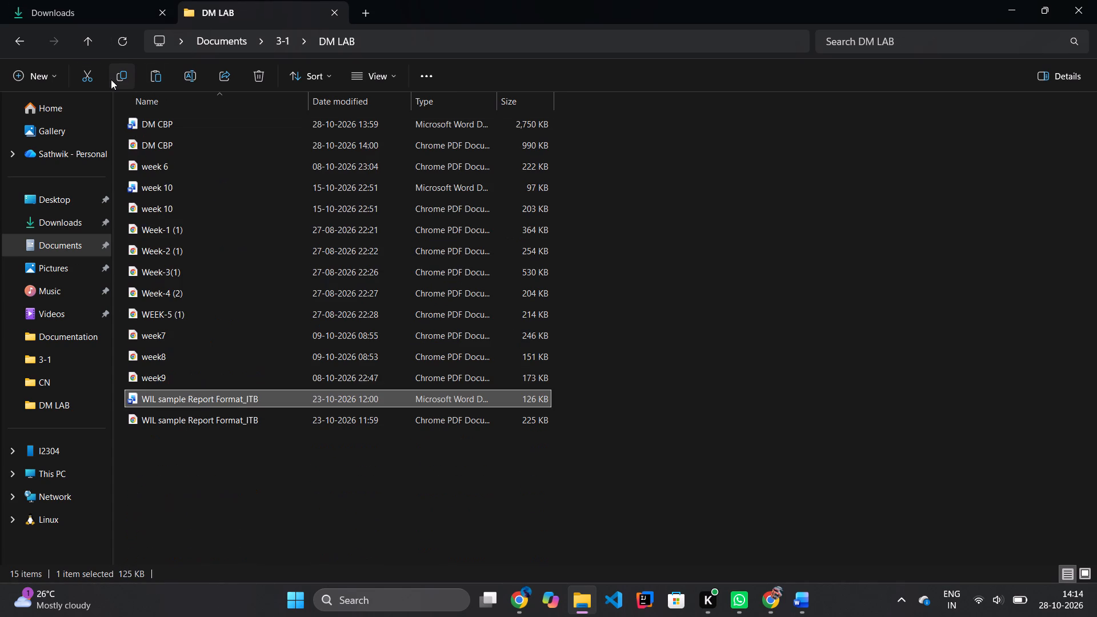
pyautogui.click(122, 78)
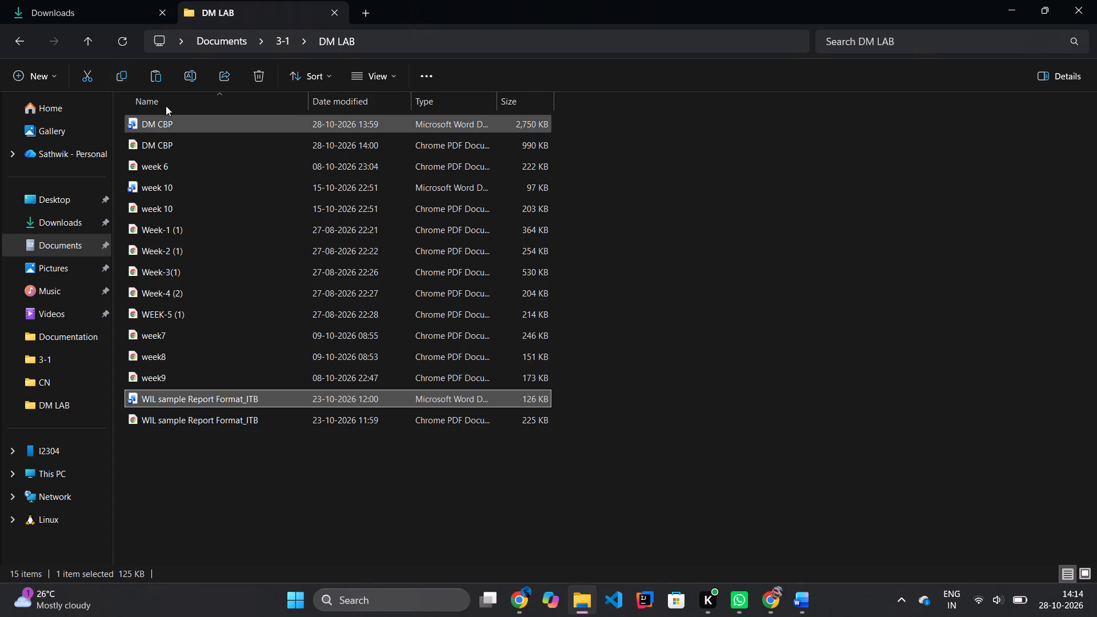
pyautogui.click(123, 77)
pyautogui.click(123, 77)
pyautogui.click(123, 77)
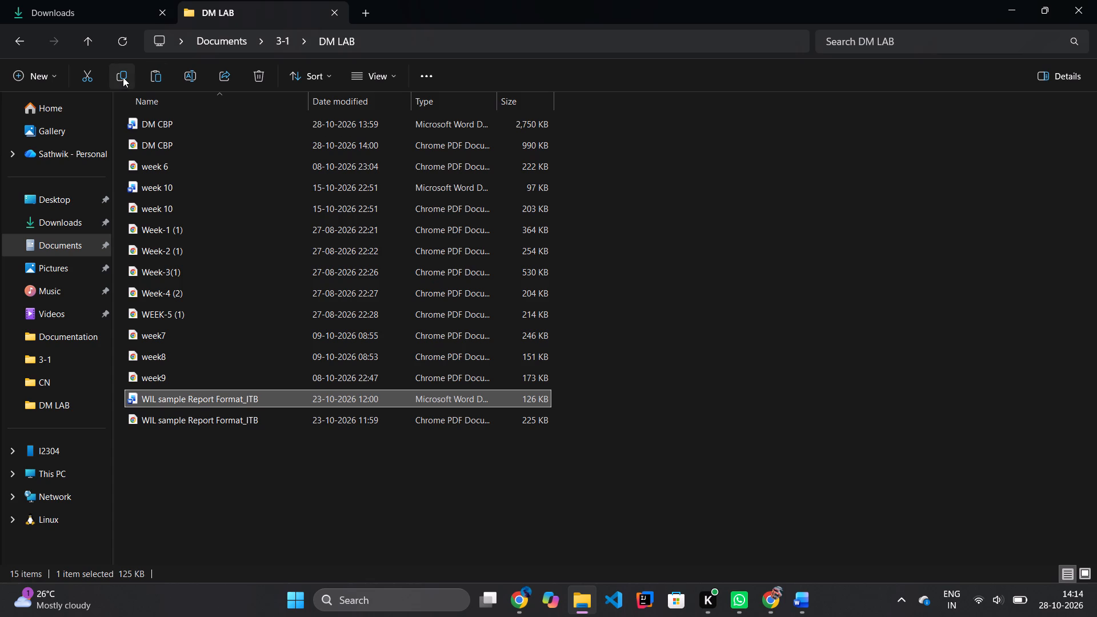
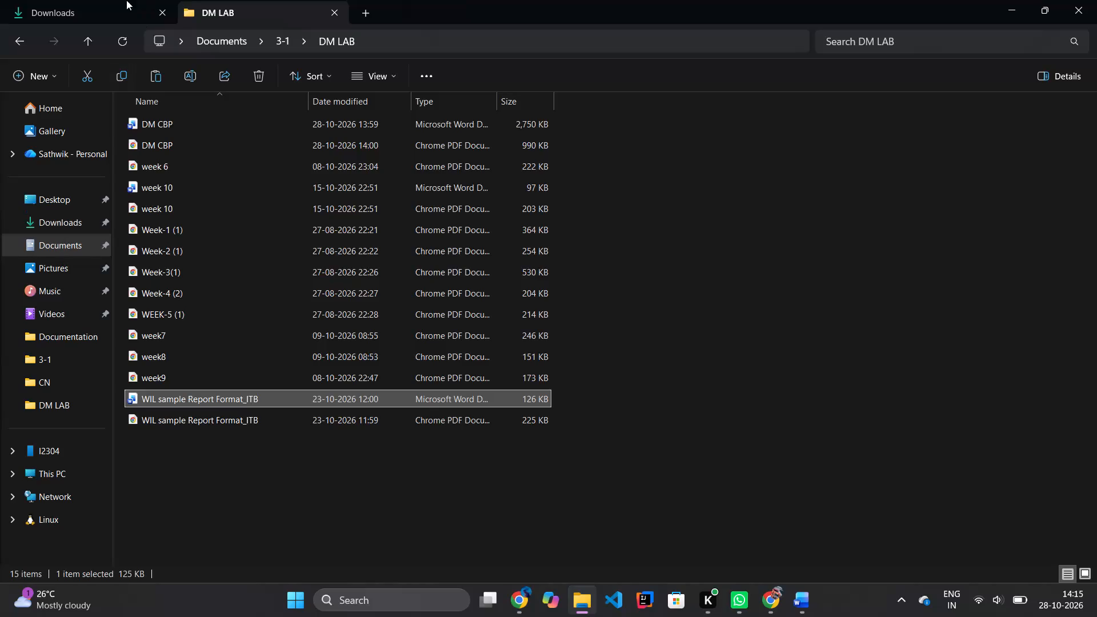
# Copy the WIL_Report_Signed Word document from Downloads into the DM LAB folder.
pyautogui.click(111, 5)
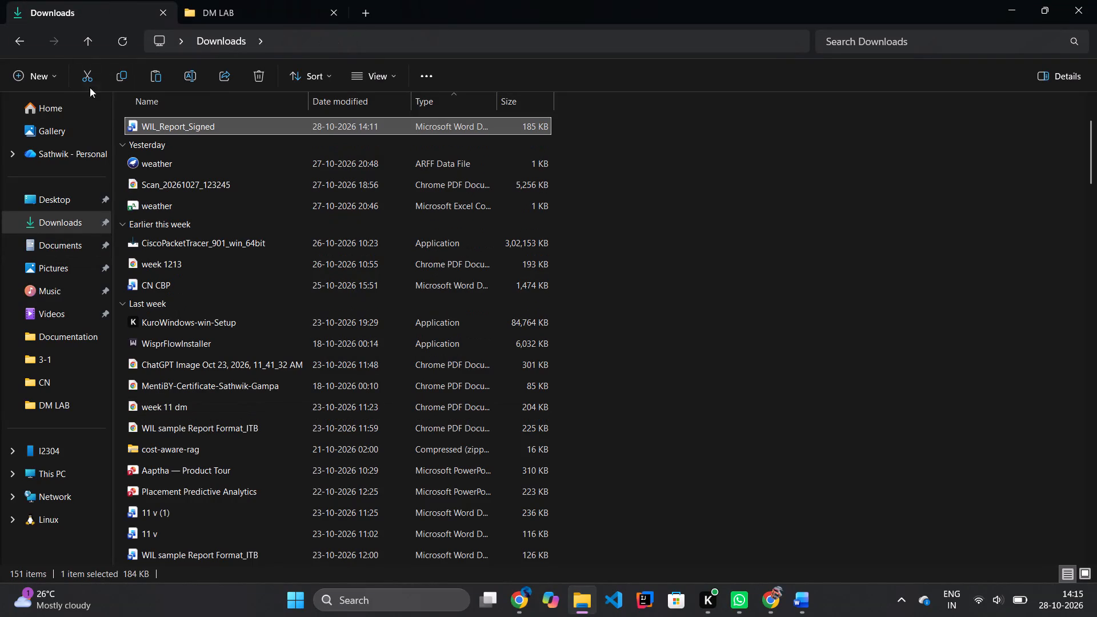
pyautogui.click(115, 78)
pyautogui.click(234, 7)
pyautogui.click(147, 79)
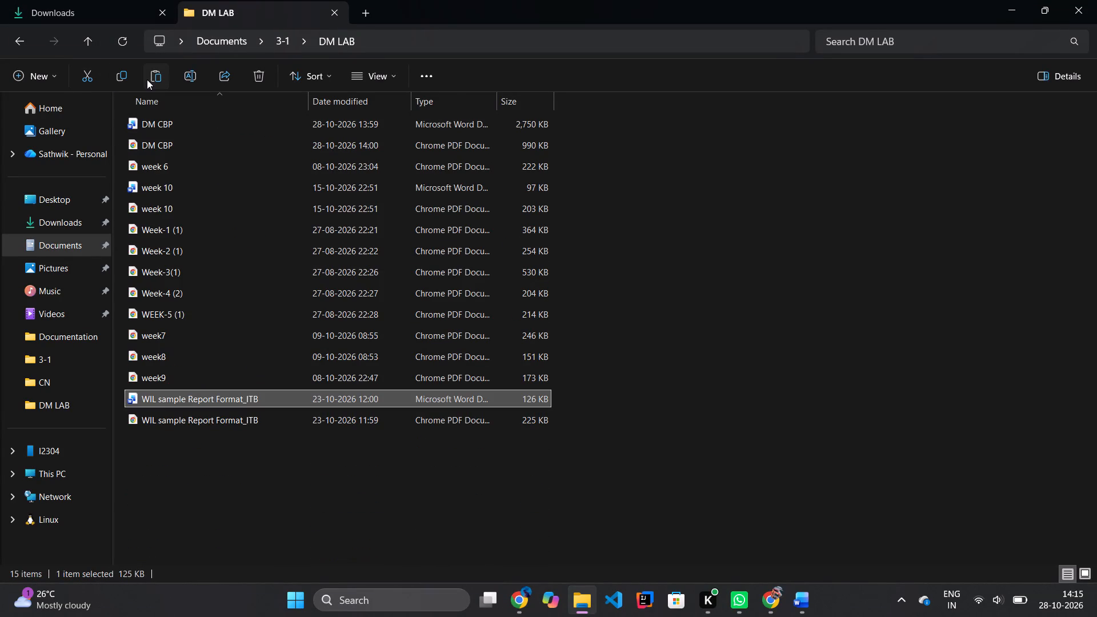
pyautogui.doubleClick(147, 79)
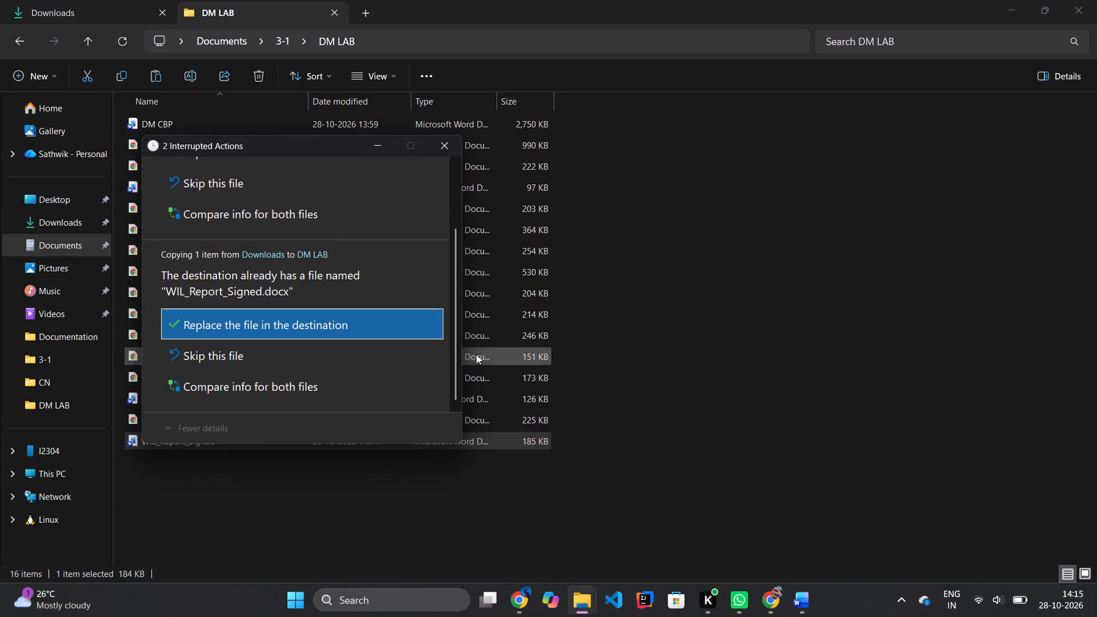
pyautogui.click(656, 334)
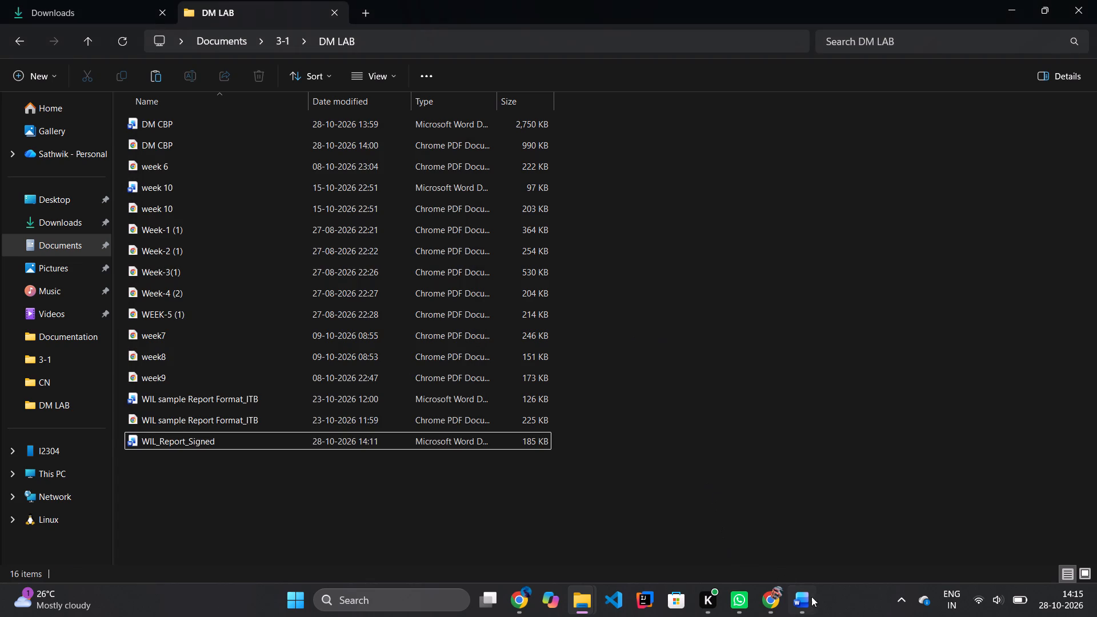
# Switch to Word and close the WIL sample Report Format_ITB document.
pyautogui.click(818, 602)
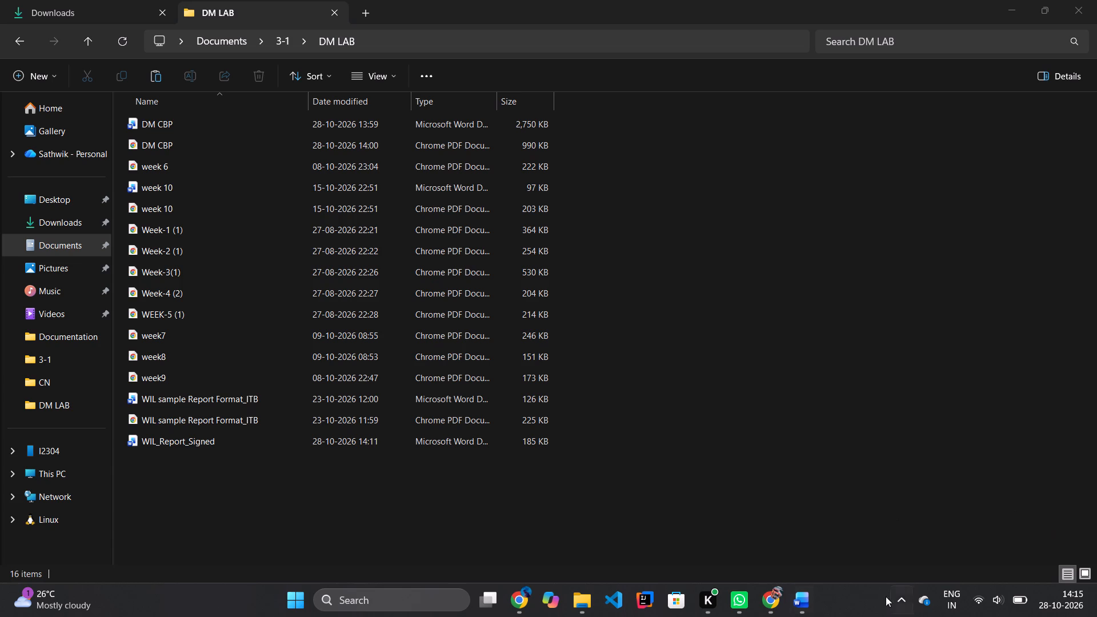
pyautogui.click(812, 598)
pyautogui.click(1096, 2)
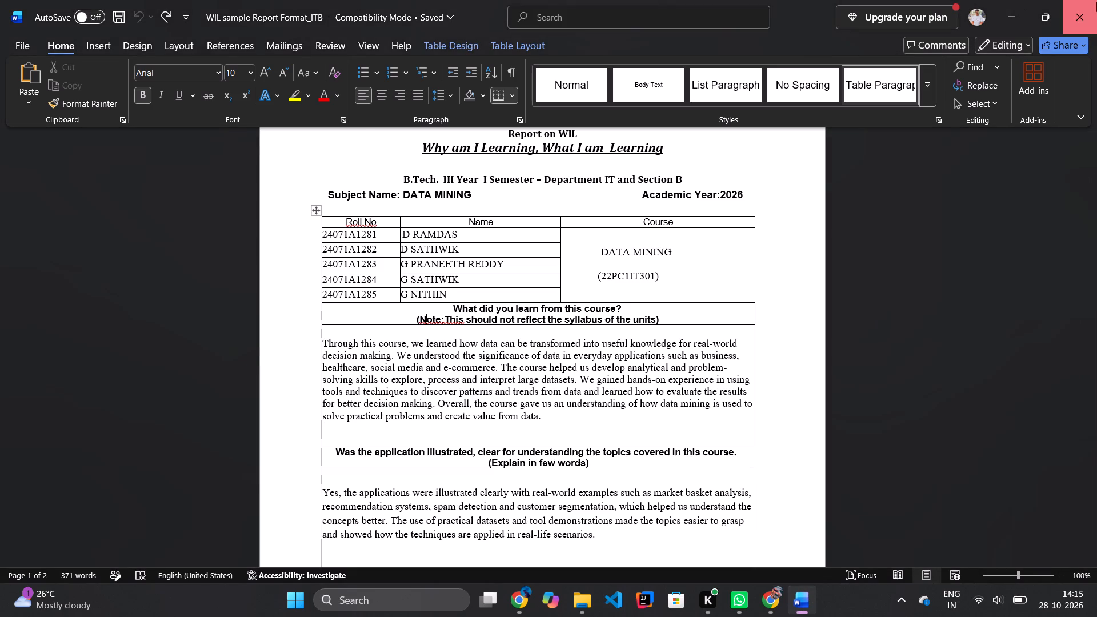
# Open WIL_Report_Signed from the DM LAB folder in Word and enable editing.
pyautogui.doubleClick(321, 437)
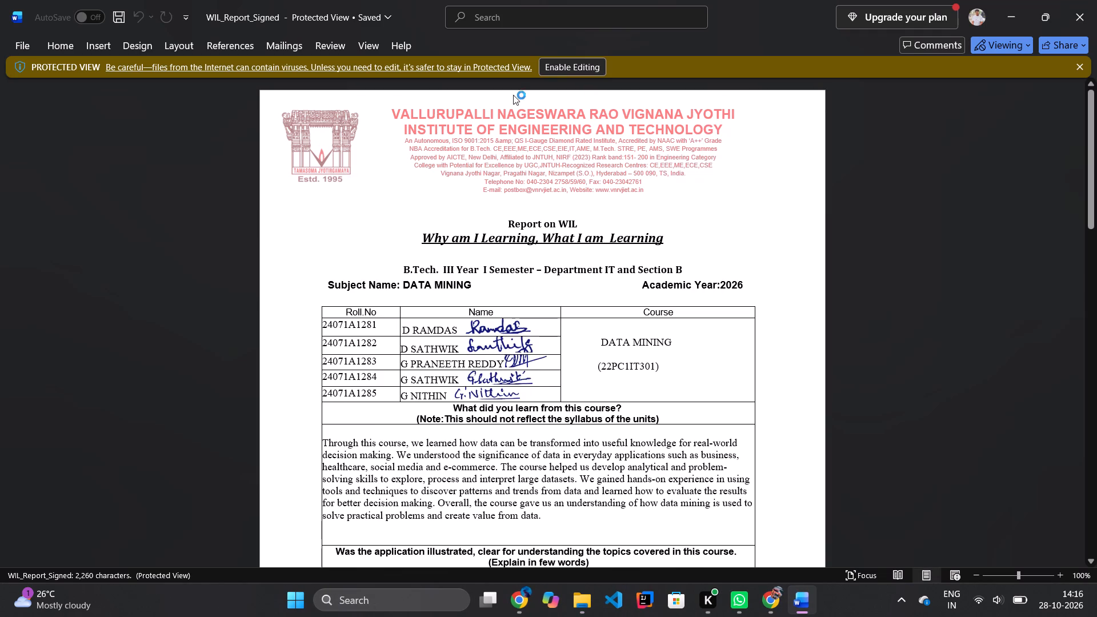
pyautogui.click(568, 64)
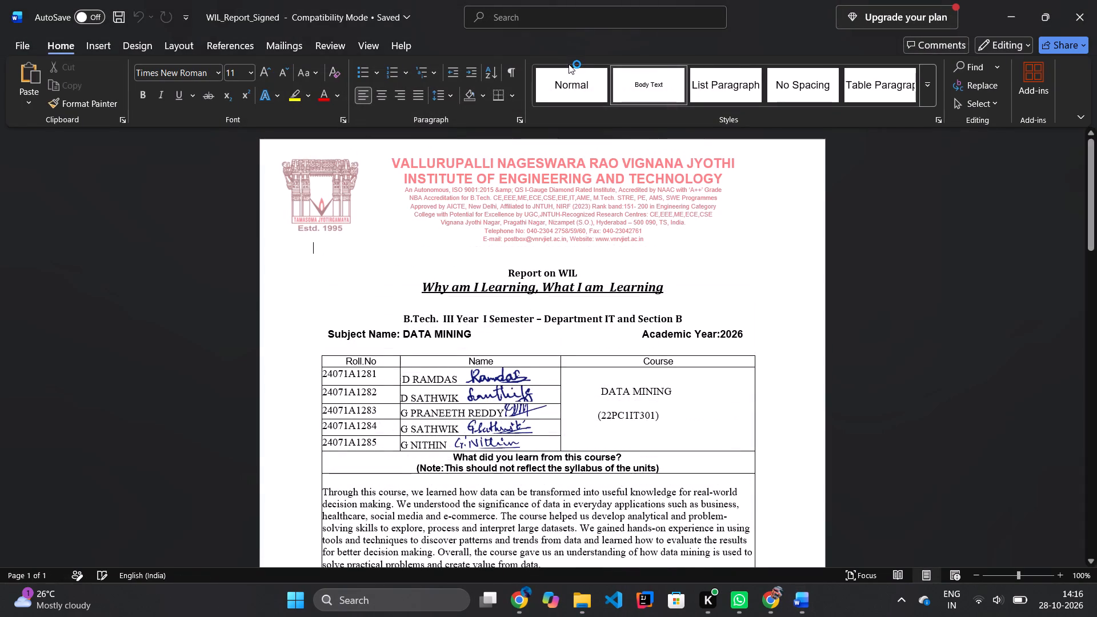
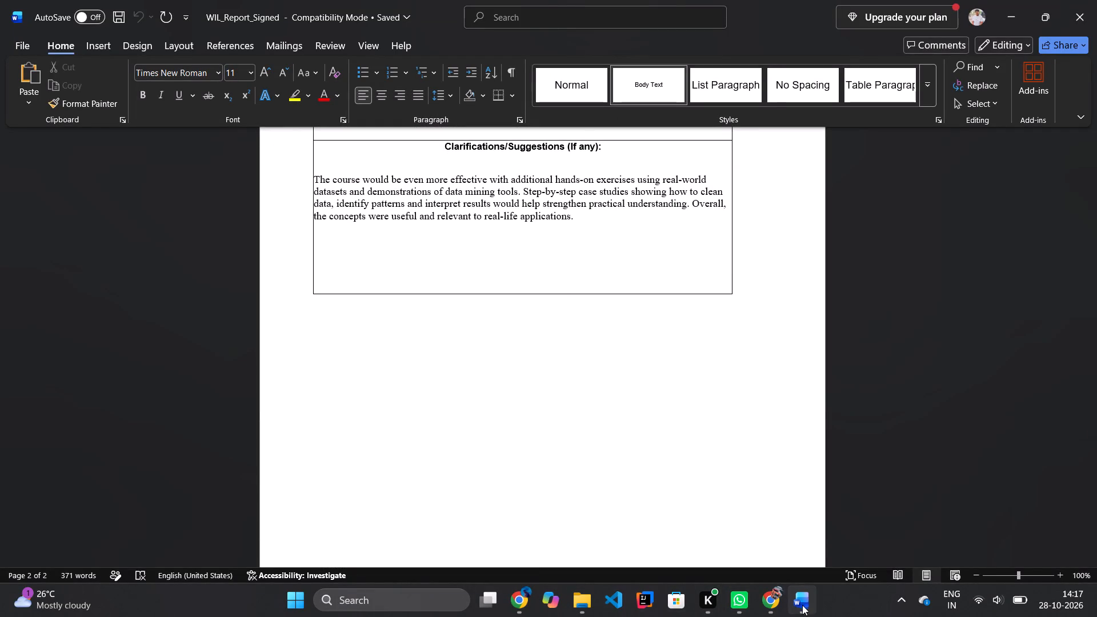
# Close the WIL_Report_Signed document.
pyautogui.click(1084, 41)
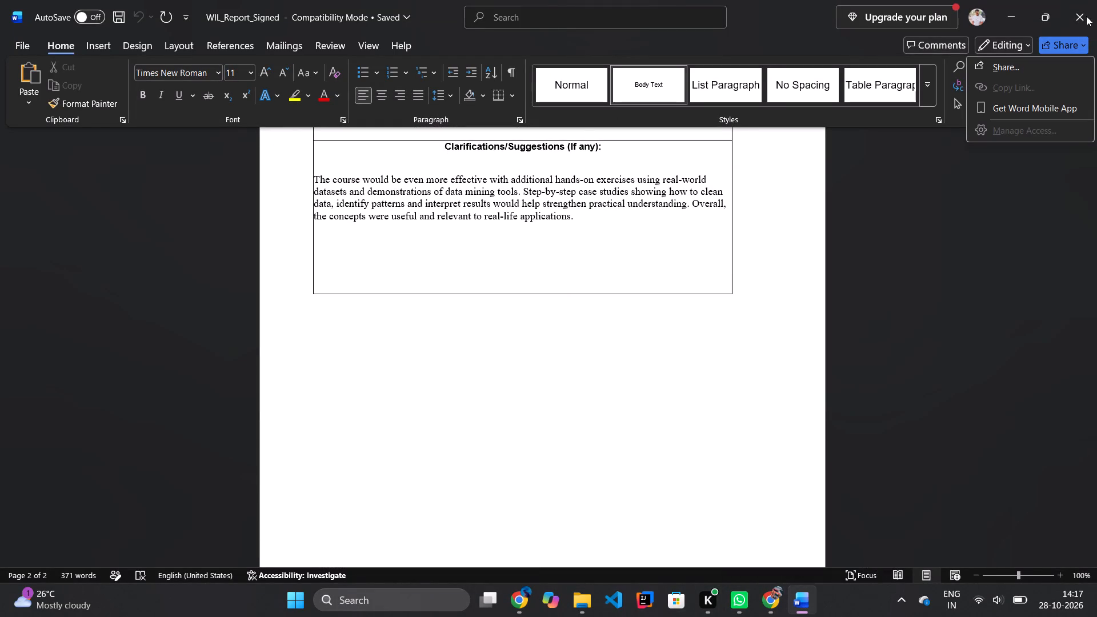
pyautogui.doubleClick(1086, 16)
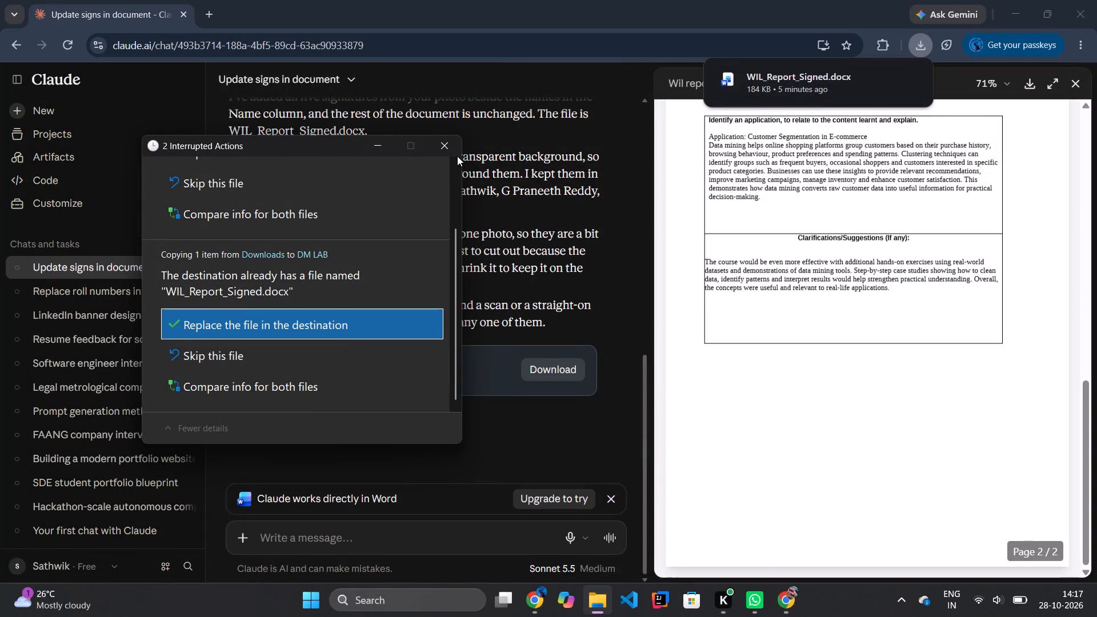
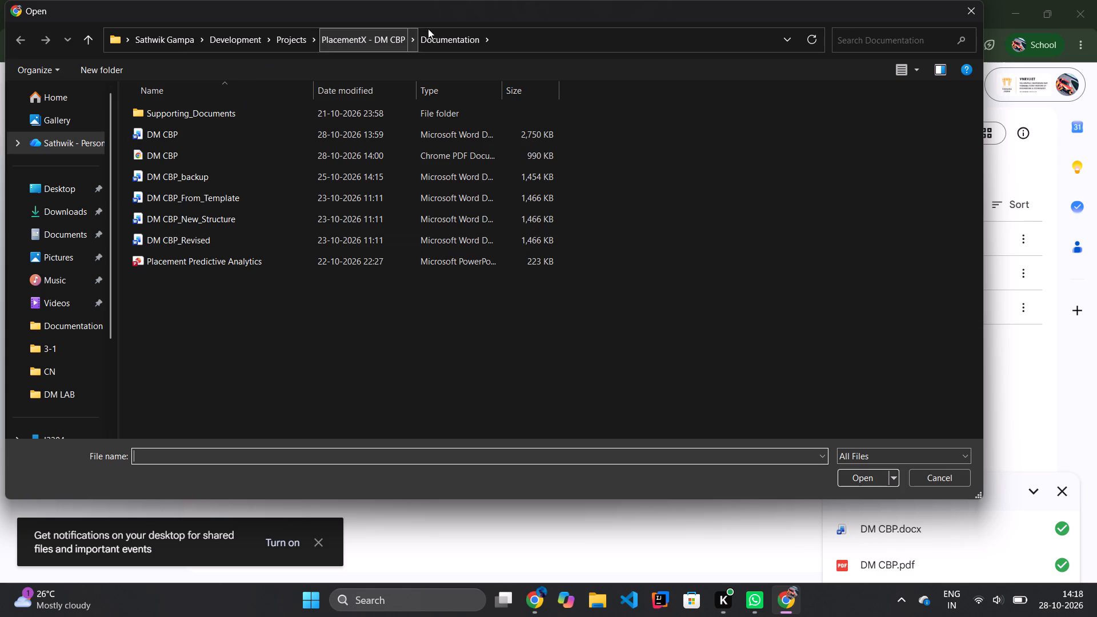
pyautogui.click(77, 234)
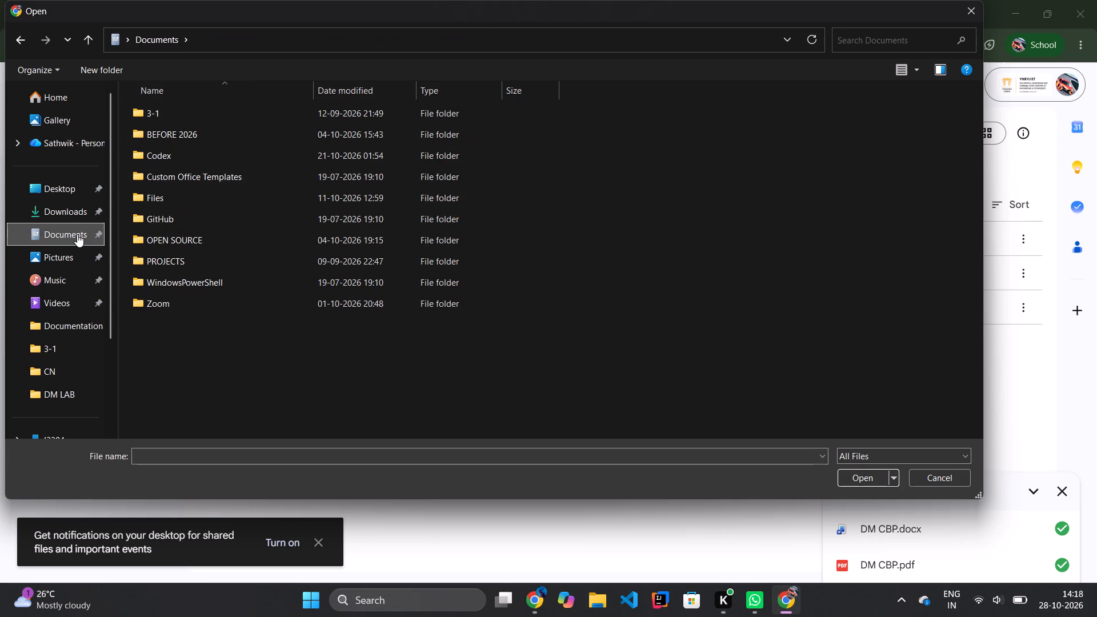
pyautogui.doubleClick(199, 113)
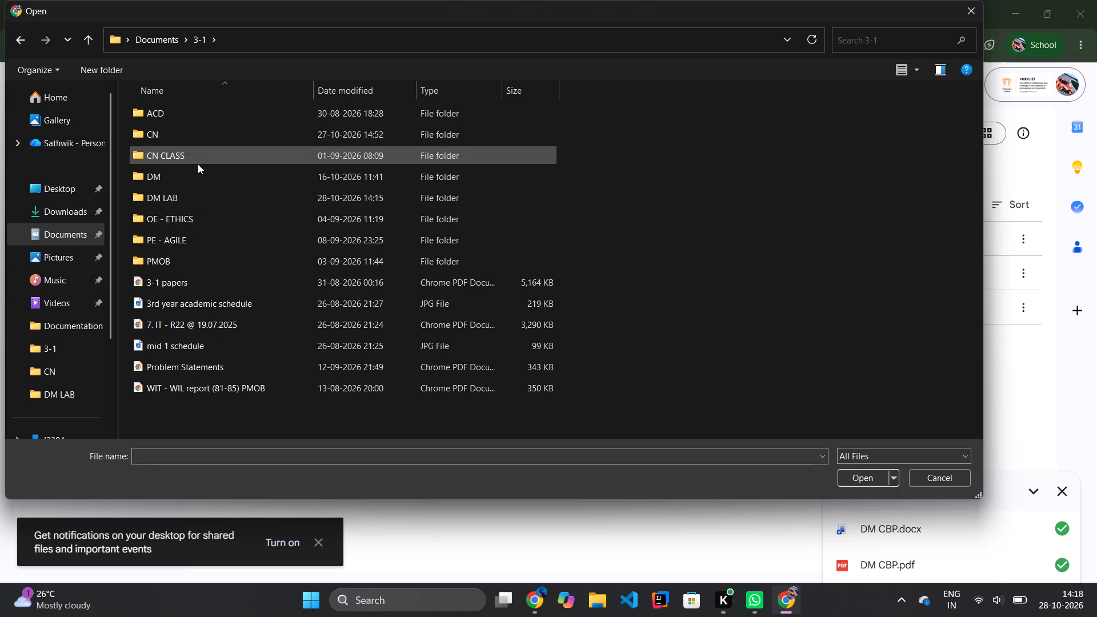
pyautogui.doubleClick(187, 199)
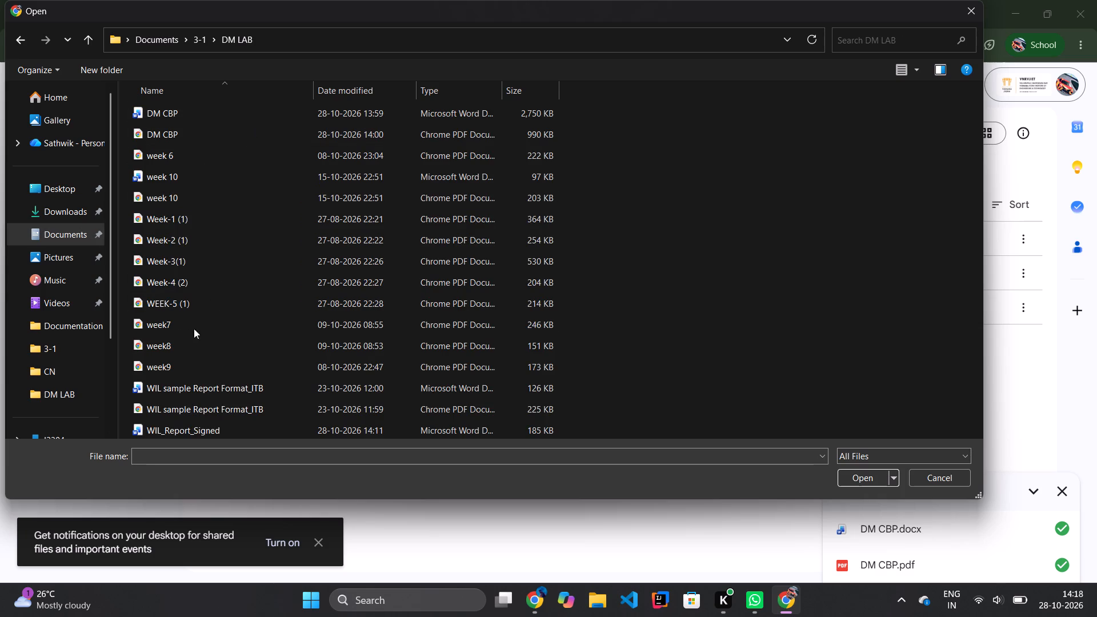
pyautogui.click(219, 423)
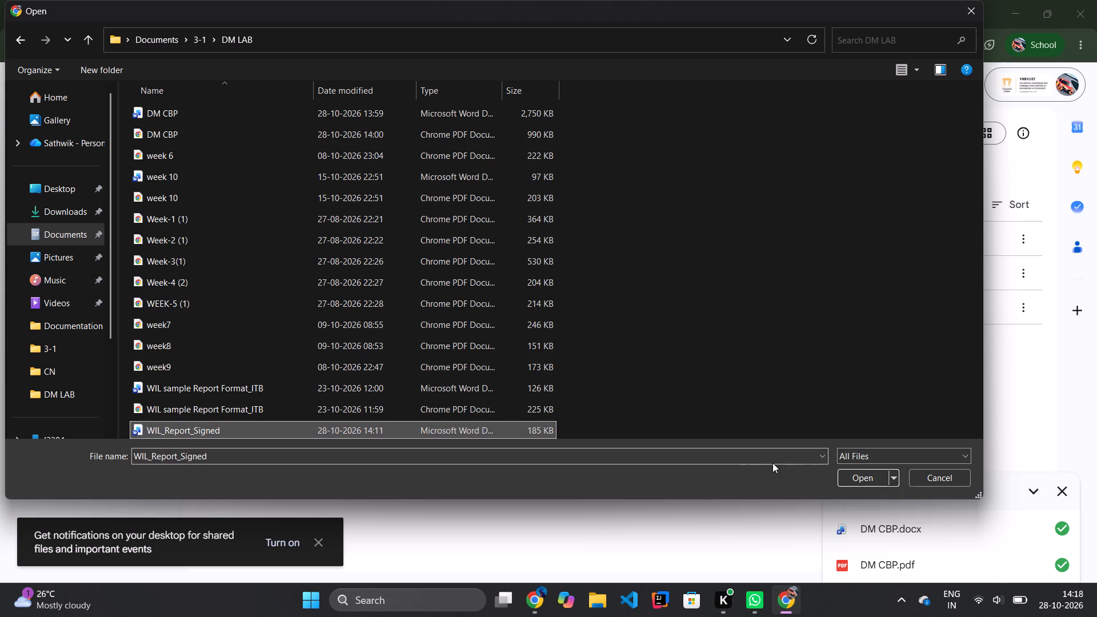
pyautogui.click(842, 474)
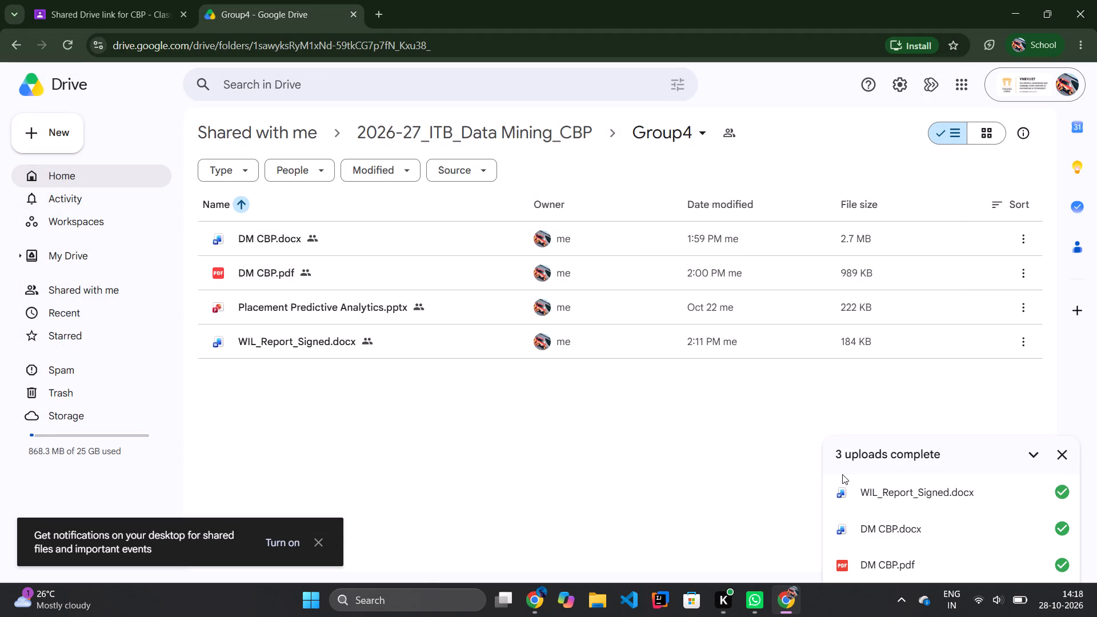
# Rename the uploaded WIL_Report_Signed.docx in Group4 as WIL_REPORT_81_85.docx.
pyautogui.click(1022, 338)
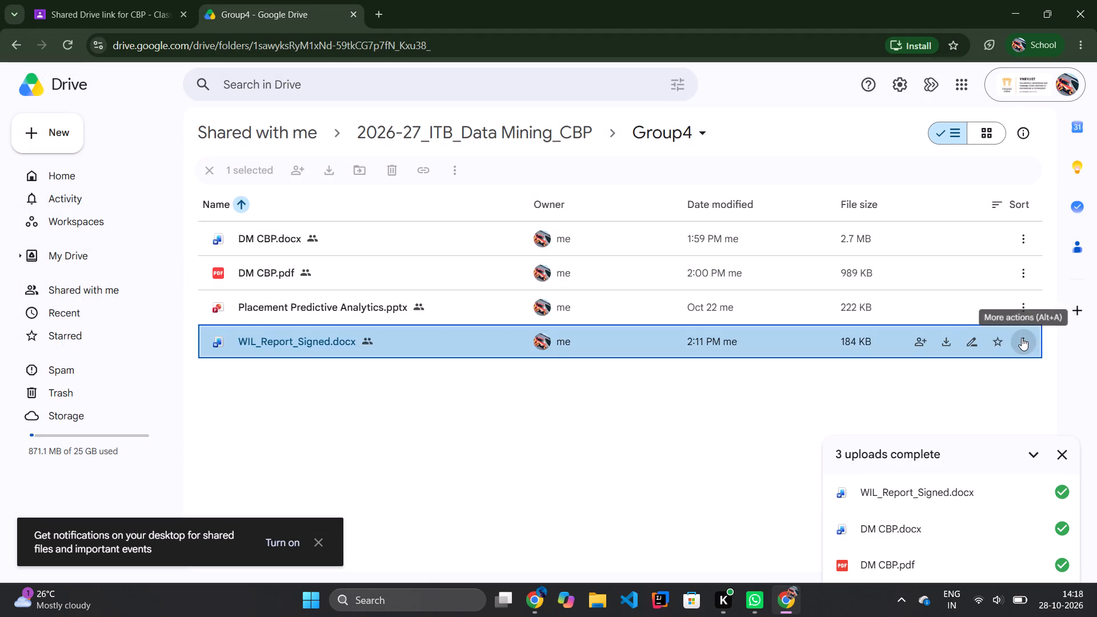
pyautogui.click(898, 171)
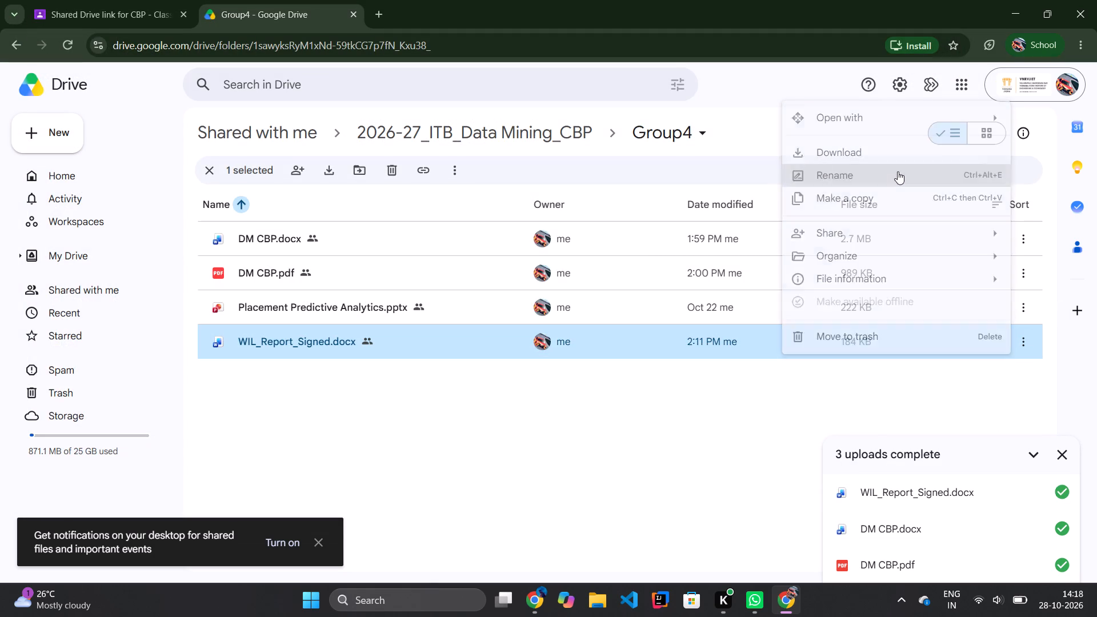
pyautogui.press('BackSpace')
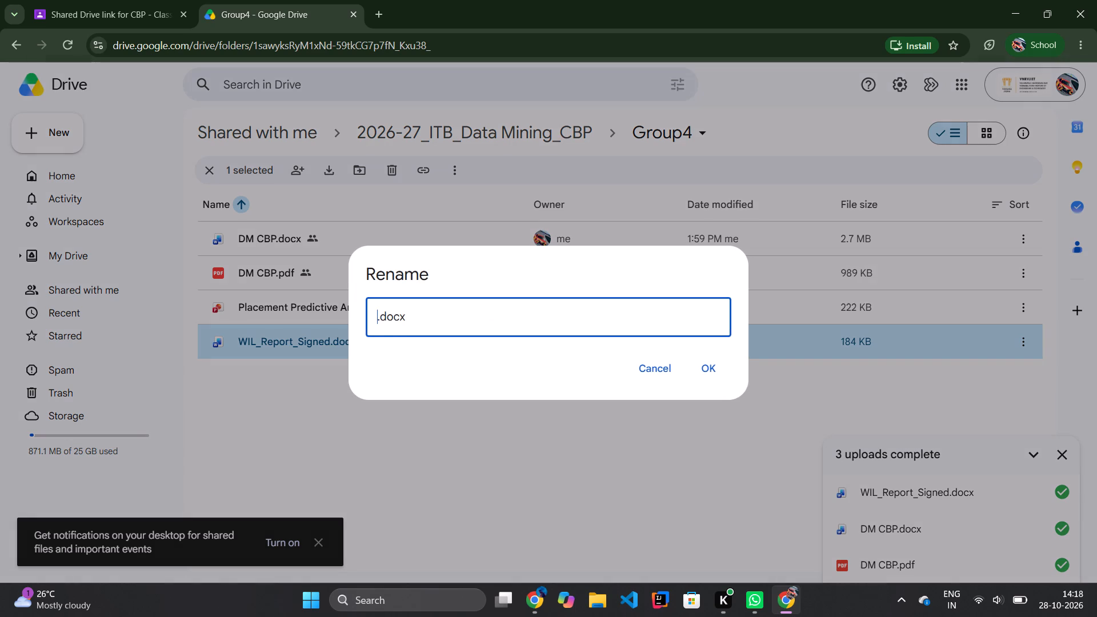
pyautogui.write('WILL')
pyautogui.press('BackSpace')
pyautogui.write('_REO')
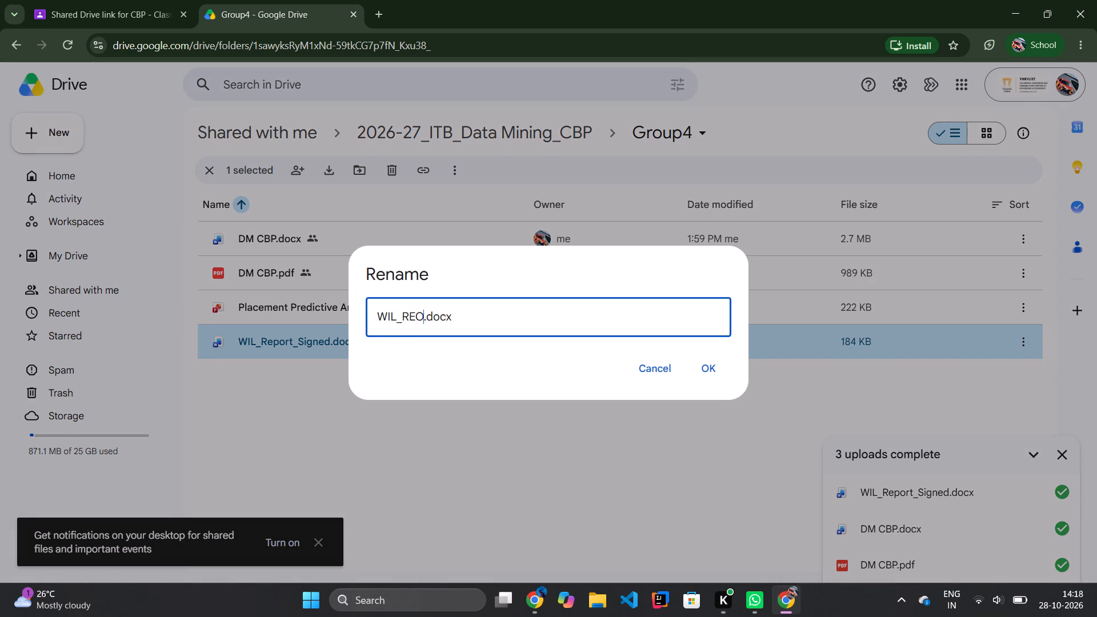
pyautogui.hotkey('shift', 'BackSpace')
pyautogui.write('PORT_*!')
pyautogui.hotkey('shift', 'BackSpace')
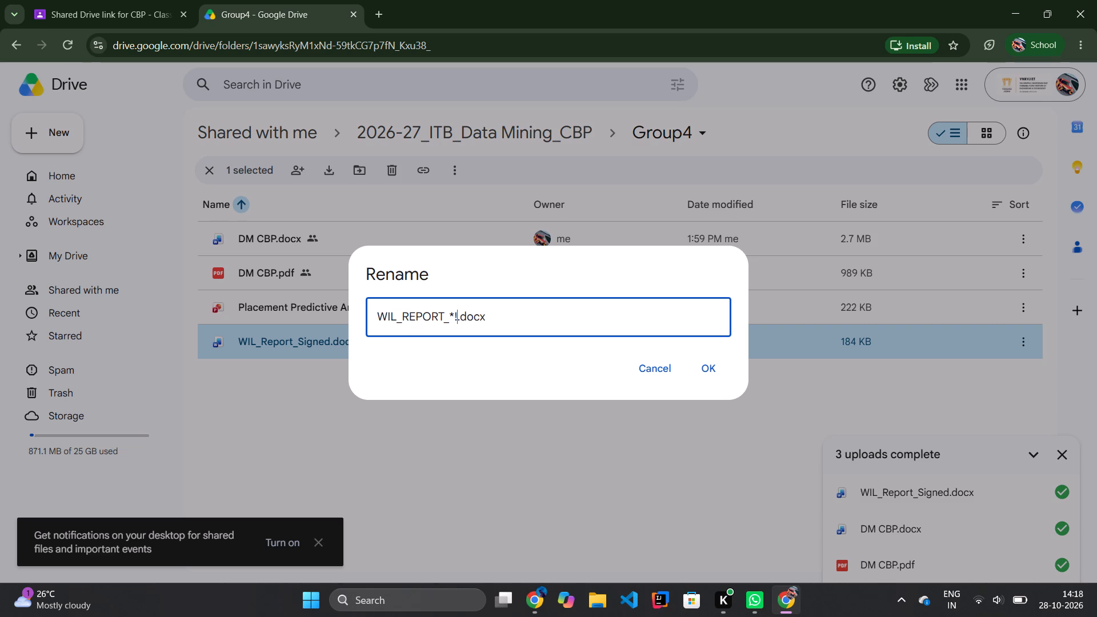
pyautogui.hotkey('shift', 'BackSpace')
pyautogui.hotkey('shift', '*')
pyautogui.press('BackSpace')
pyautogui.write('81')
pyautogui.hotkey('shift', '_')
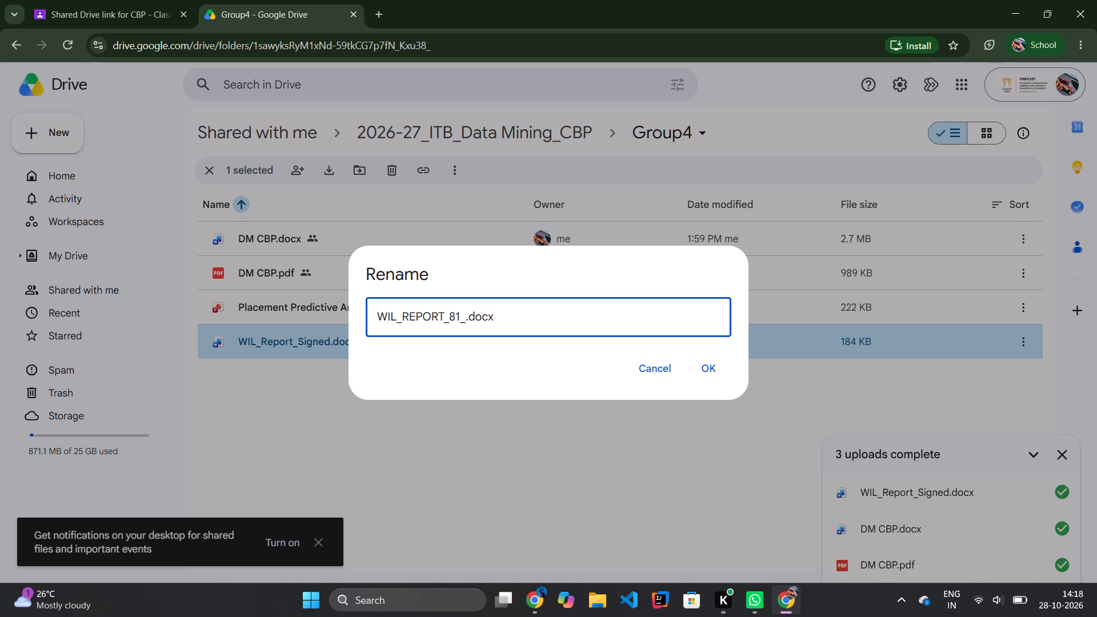
pyautogui.write('85')
pyautogui.press('Return')
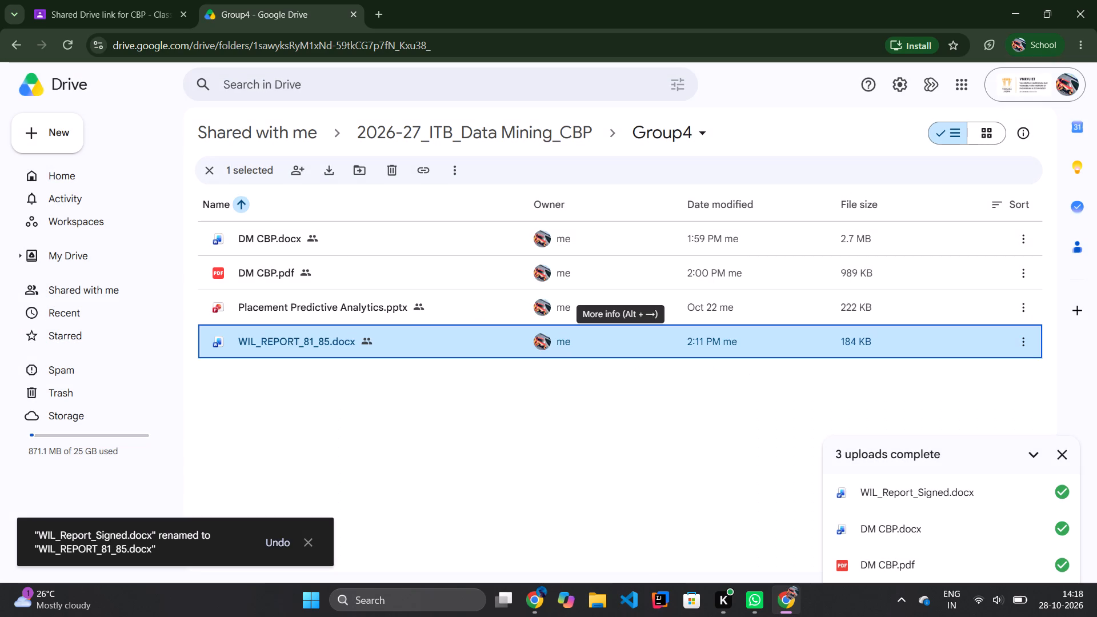
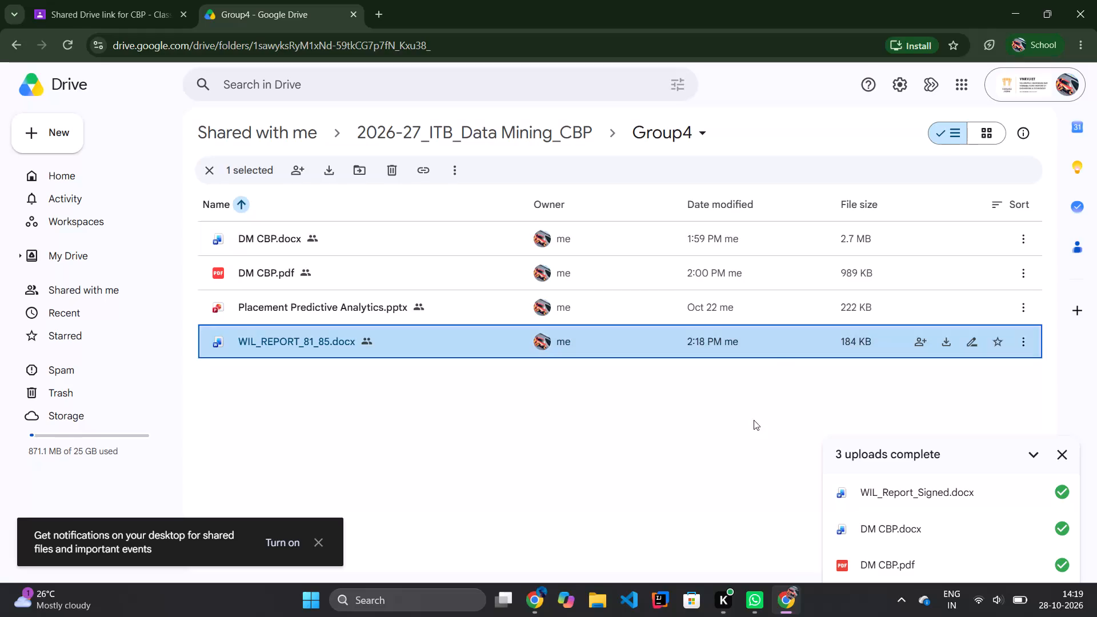
# Deselect the renamed WIL report and dismiss the completed uploads notice.
pyautogui.click(743, 471)
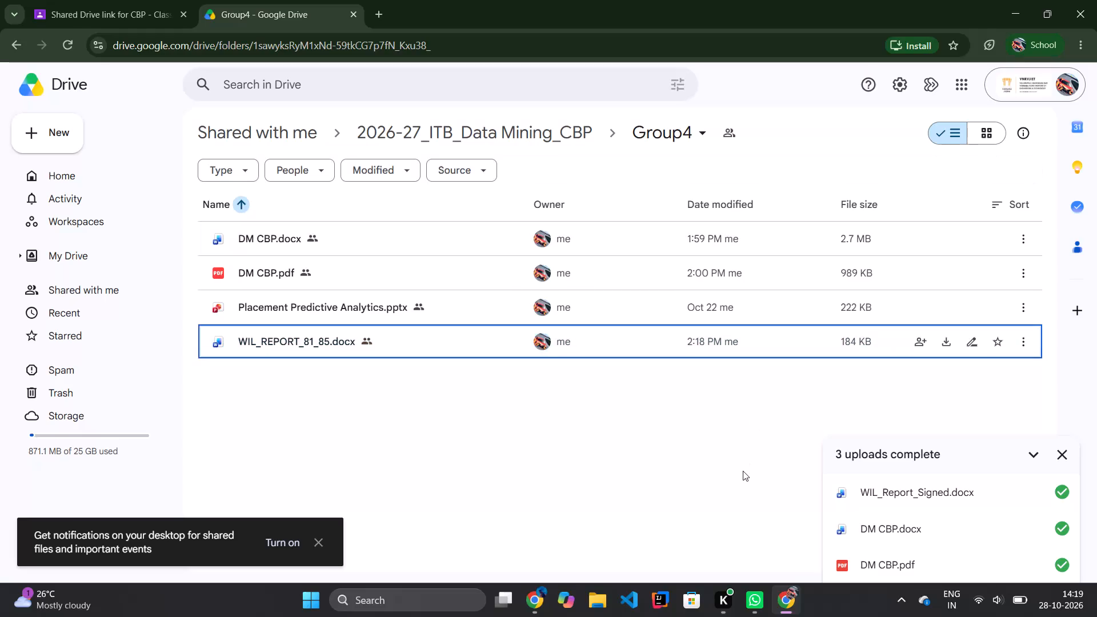
pyautogui.click(1067, 451)
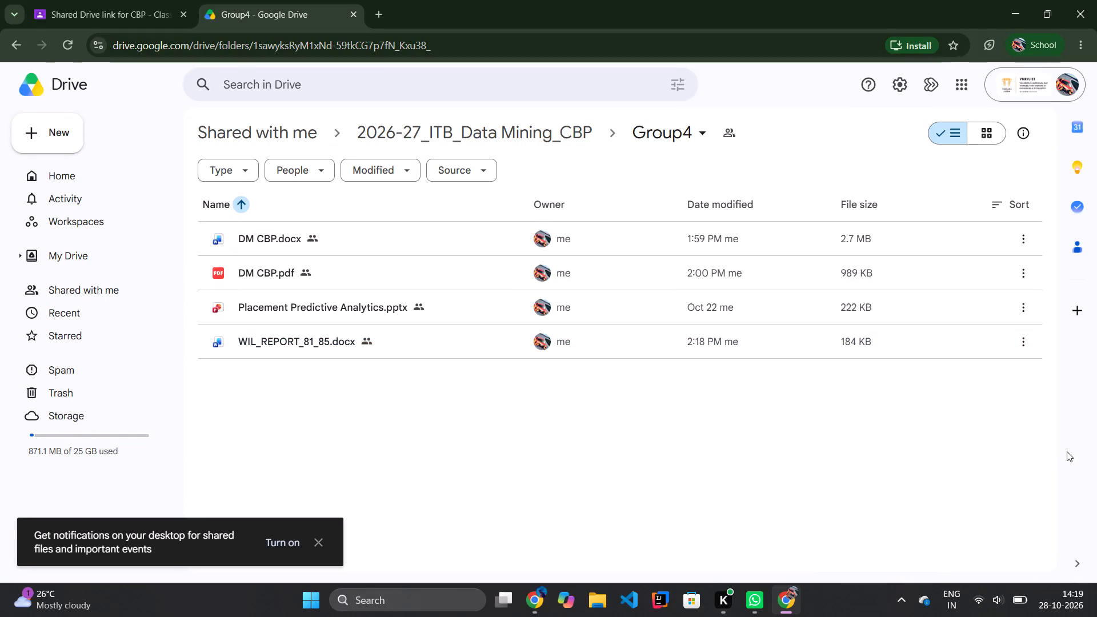